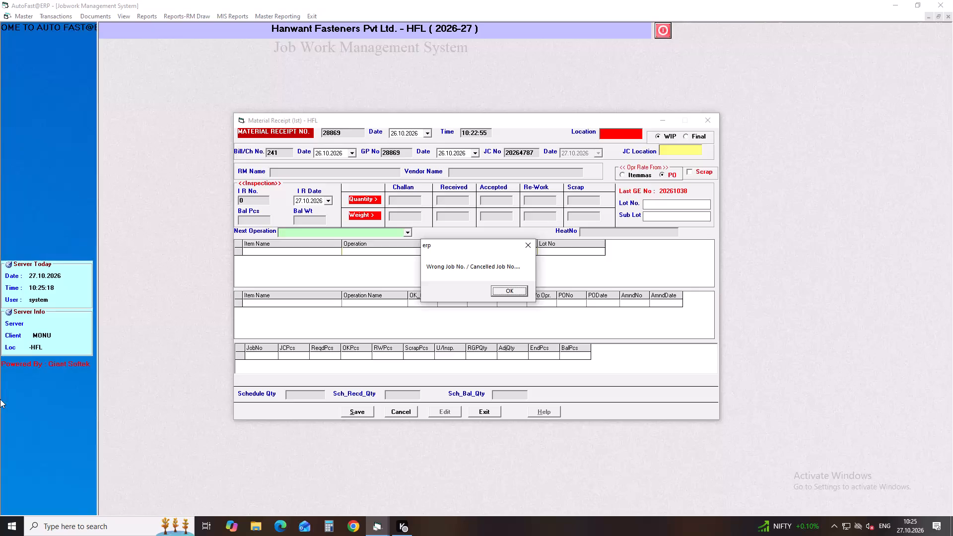
Dismiss the job number alert to return to the Material Receipt entry form.
{"action": "left_click", "coordinate": [529, 246]}
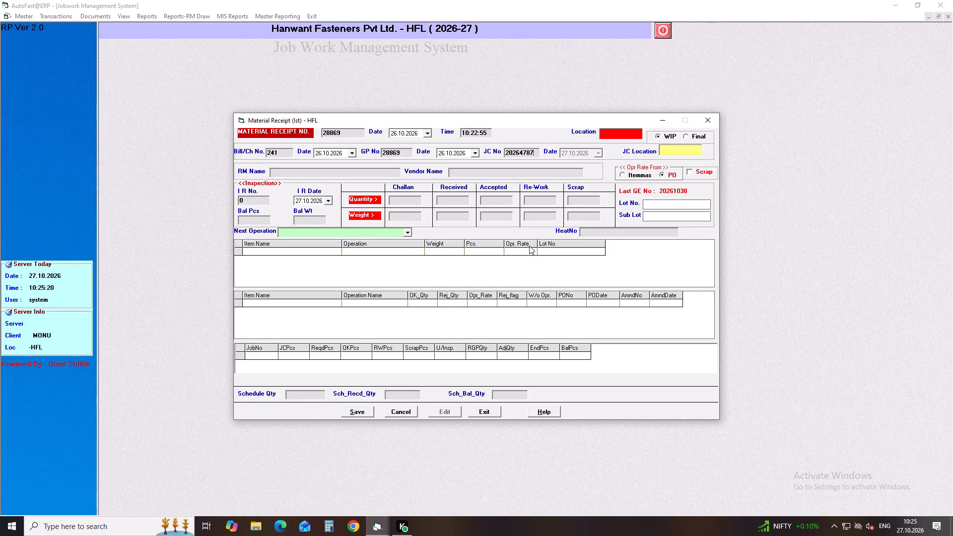
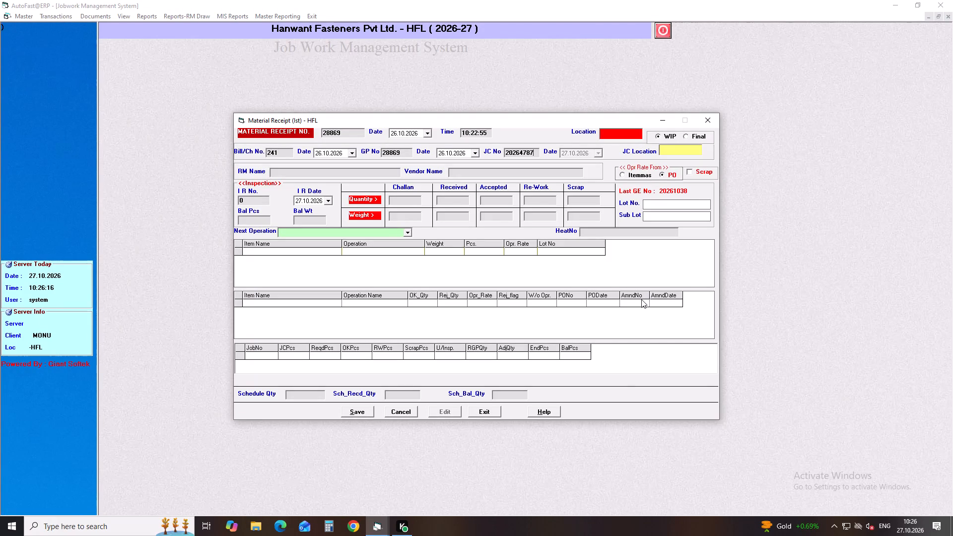
Close the Material Receipt form without saving the entry for receipt 28869.
{"action": "left_click", "coordinate": [712, 121]}
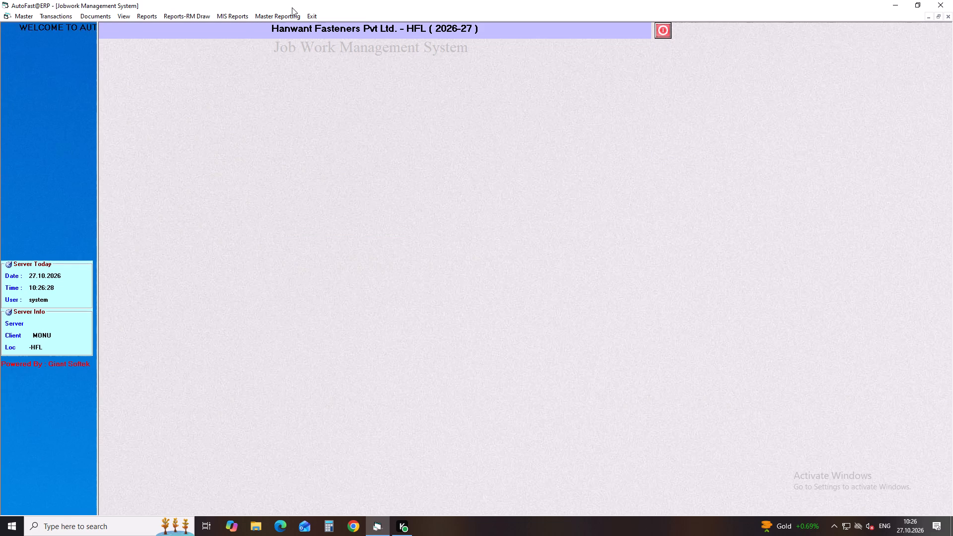
Start a new preliminary MRP (Ist Operation) material receipt and set its receipt date to 23.10.2026.
{"action": "left_click", "coordinate": [48, 21]}
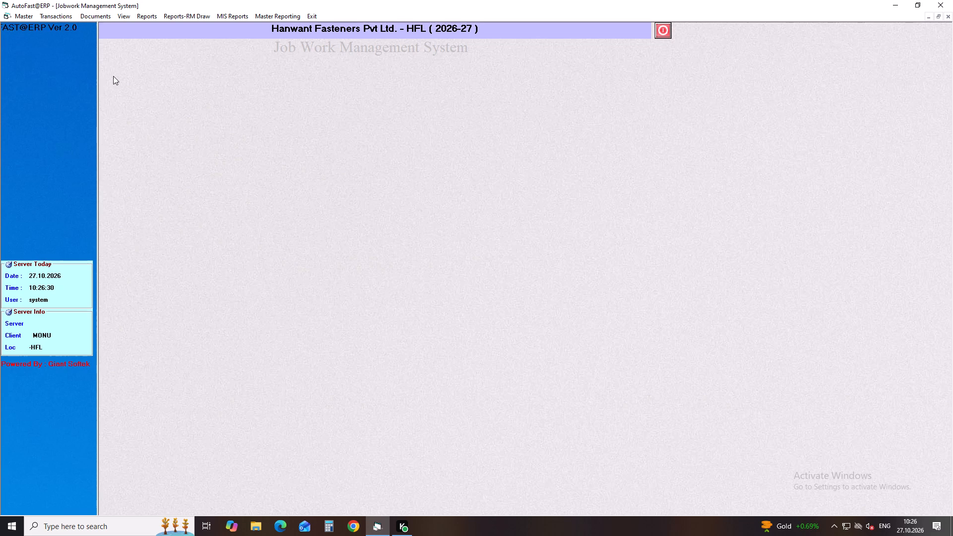
{"action": "left_click", "coordinate": [66, 15]}
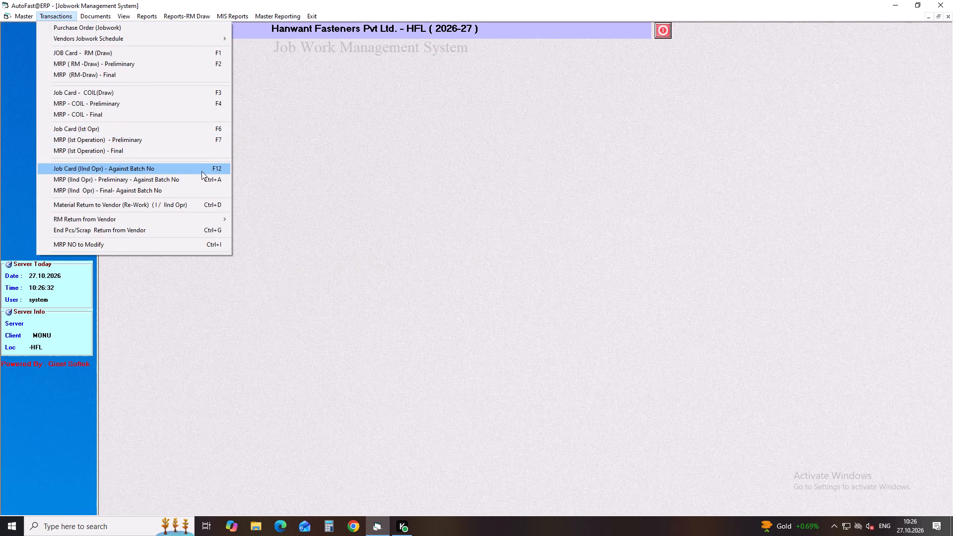
{"action": "left_click", "coordinate": [218, 138]}
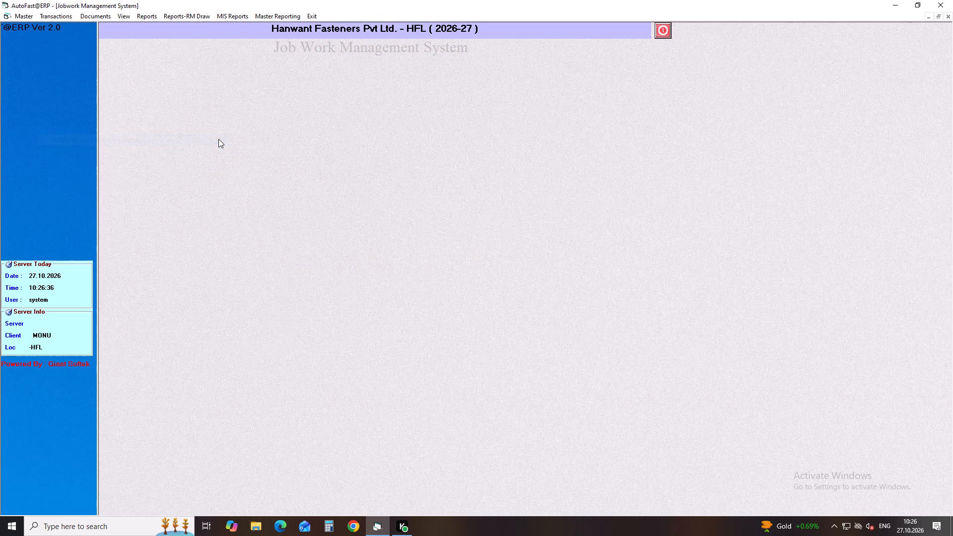
{"action": "key", "text": "Return"}
{"action": "key", "text": "Return"}
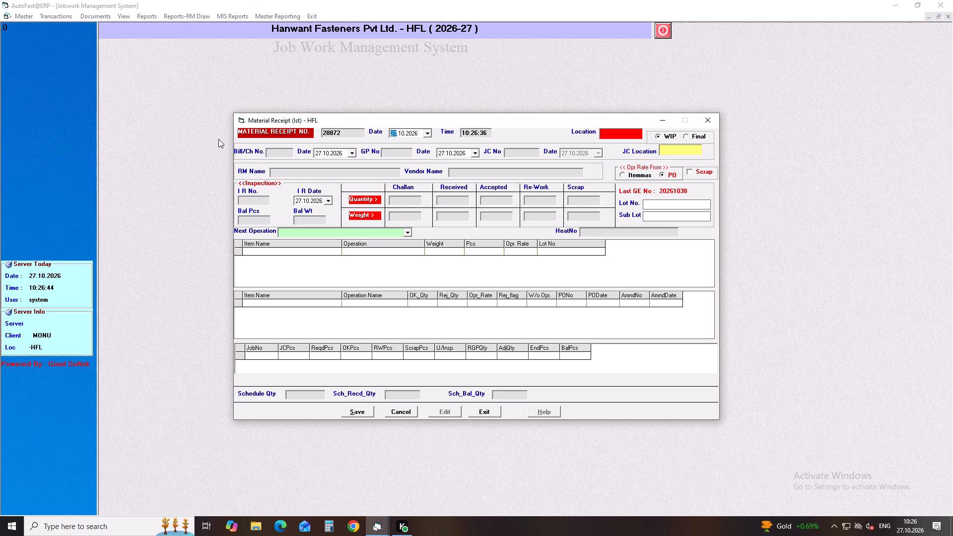
{"action": "key", "text": "Down"}
{"action": "key", "text": "Down"}
{"action": "key", "text": "Down"}
{"action": "key", "text": "Down"}
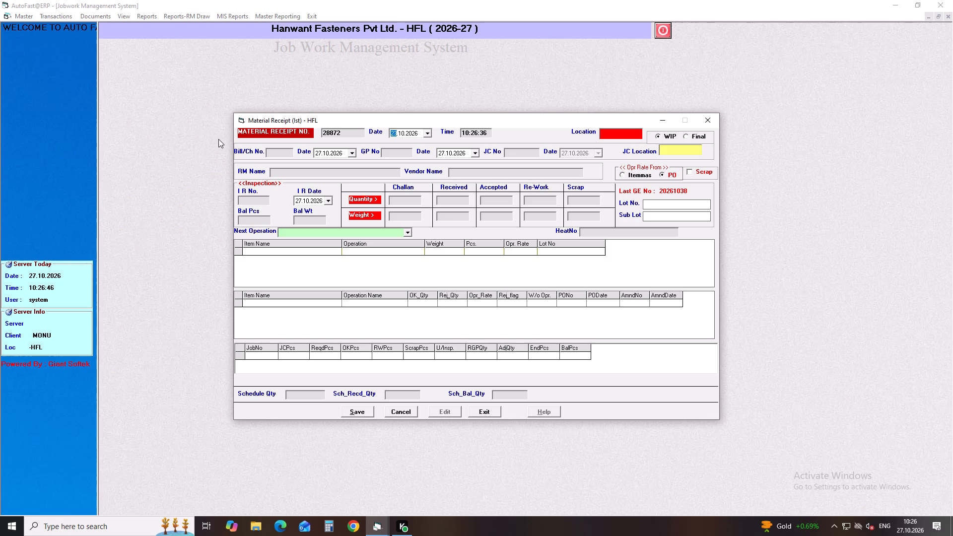
{"action": "key", "text": "Return"}
{"action": "key", "text": "Return"}
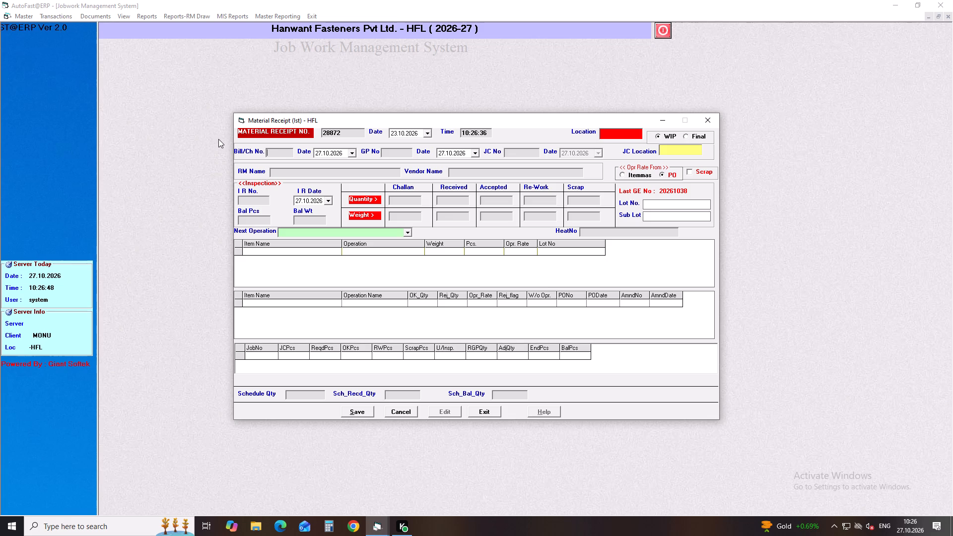
Enter bill/challan number 20 with the date 23.10.2026.
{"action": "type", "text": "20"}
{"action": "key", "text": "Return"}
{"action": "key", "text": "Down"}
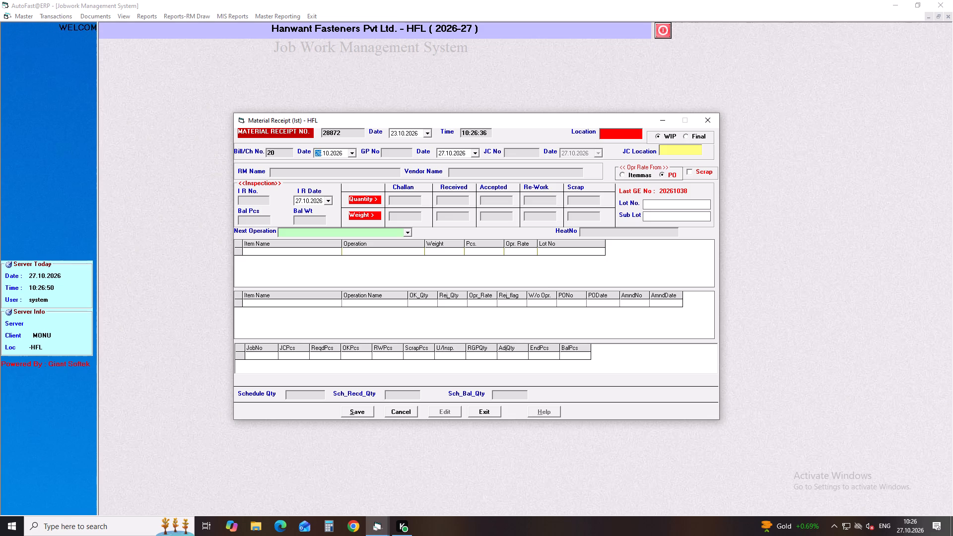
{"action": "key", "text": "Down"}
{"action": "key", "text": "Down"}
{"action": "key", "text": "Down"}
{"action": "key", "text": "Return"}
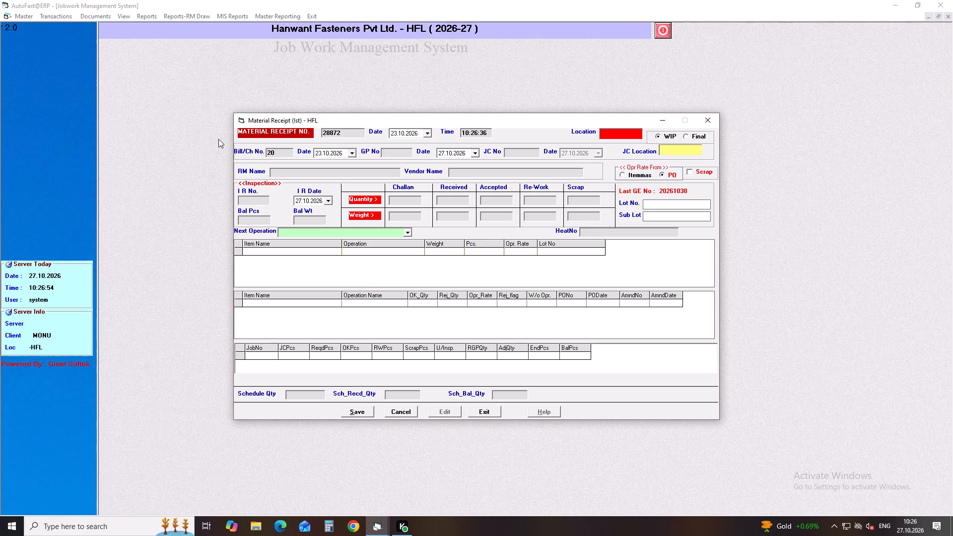
Enter GP number 28872 with the date 23.10.2026.
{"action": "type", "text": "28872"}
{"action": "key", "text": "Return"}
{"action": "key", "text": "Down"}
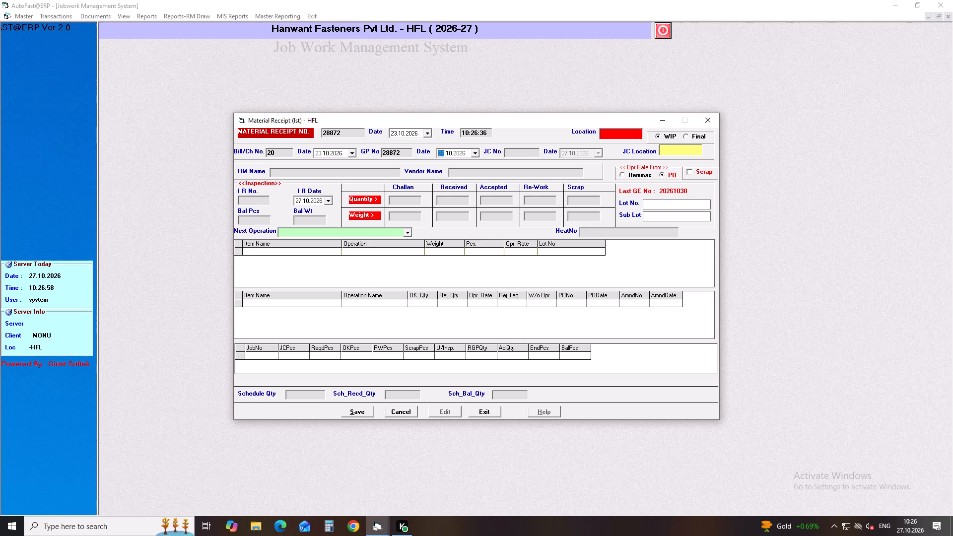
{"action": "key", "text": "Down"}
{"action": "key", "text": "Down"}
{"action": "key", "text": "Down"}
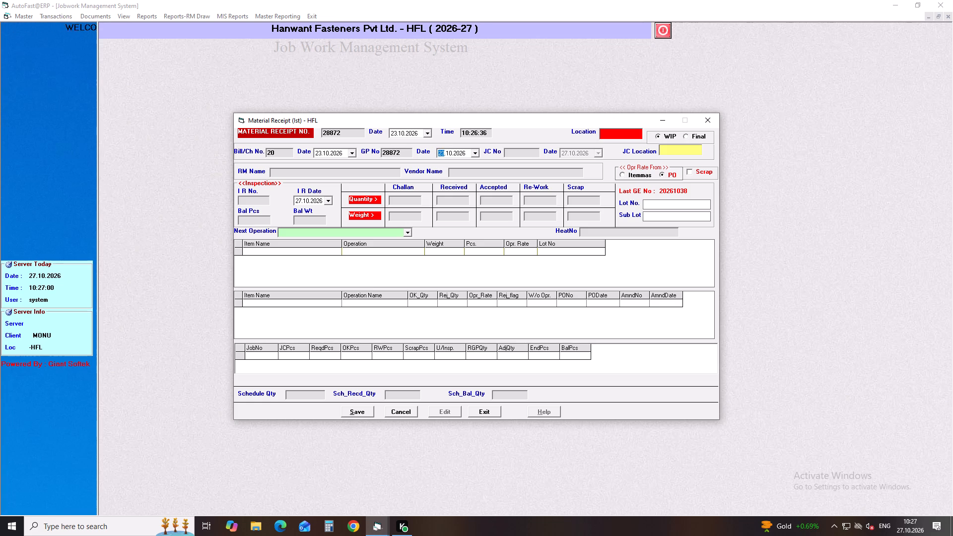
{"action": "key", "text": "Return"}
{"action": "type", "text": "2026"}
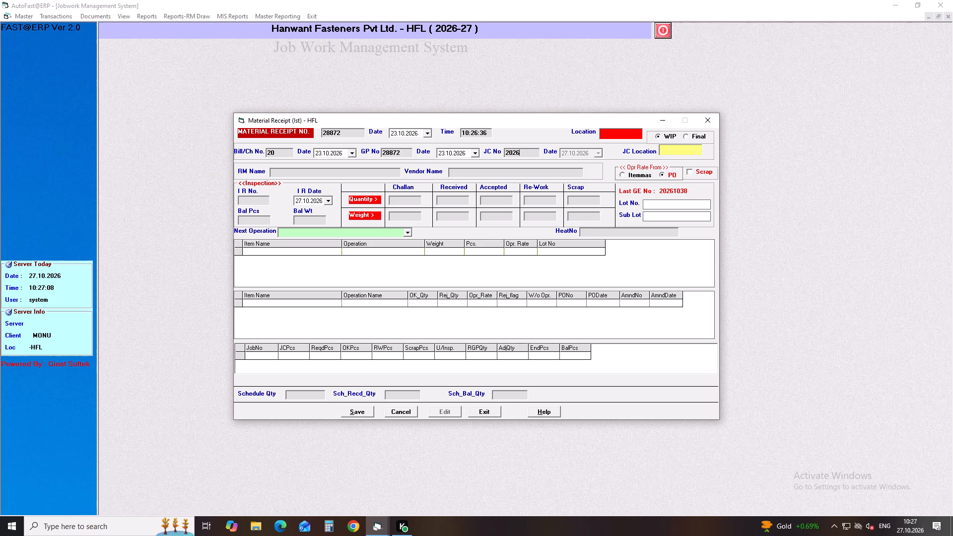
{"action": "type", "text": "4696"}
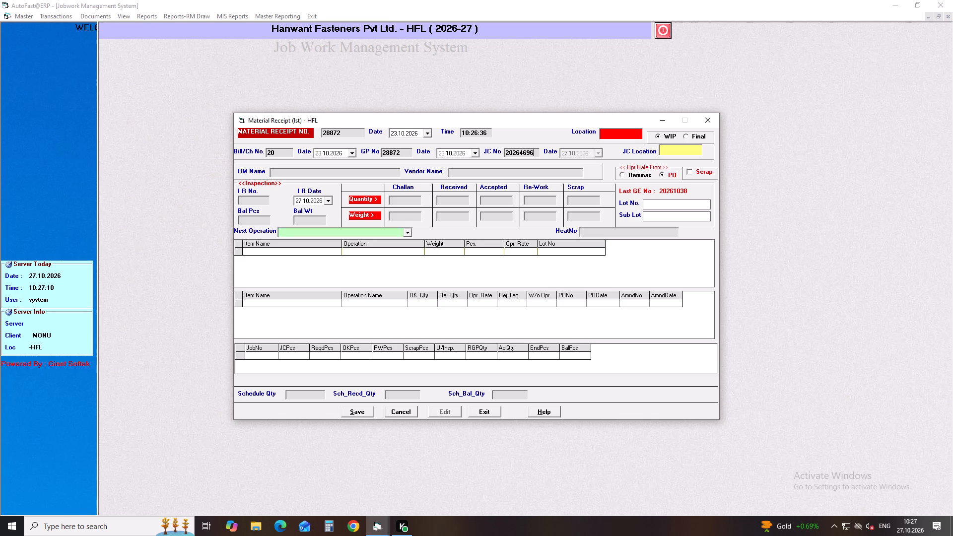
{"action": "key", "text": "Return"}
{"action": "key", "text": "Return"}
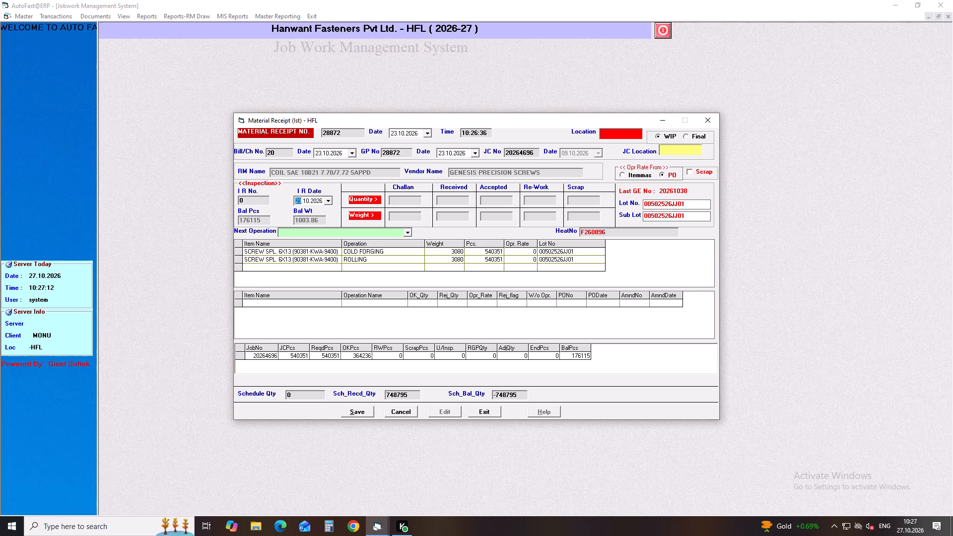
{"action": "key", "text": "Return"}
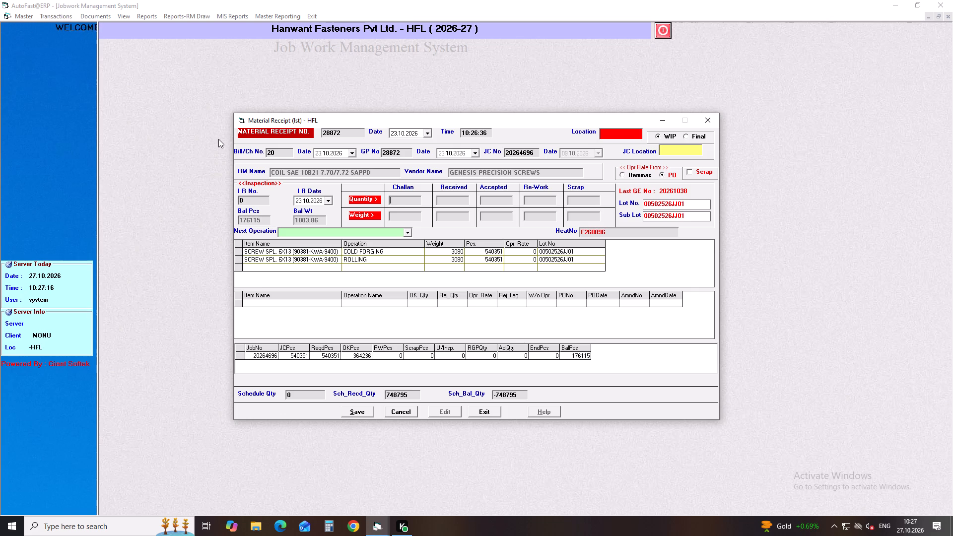
Set both the challan and received quantities to 39735, keeping accepted, re-work and scrap at their defaults.
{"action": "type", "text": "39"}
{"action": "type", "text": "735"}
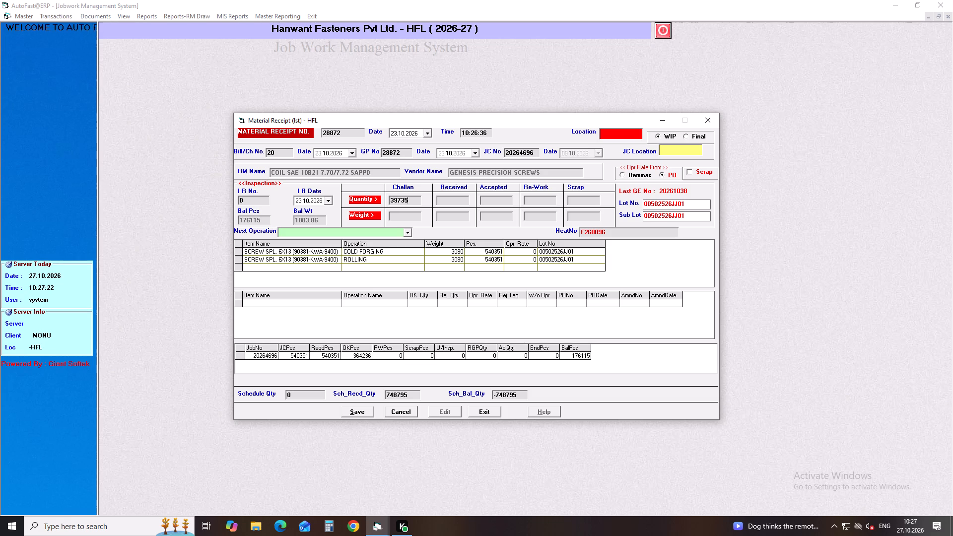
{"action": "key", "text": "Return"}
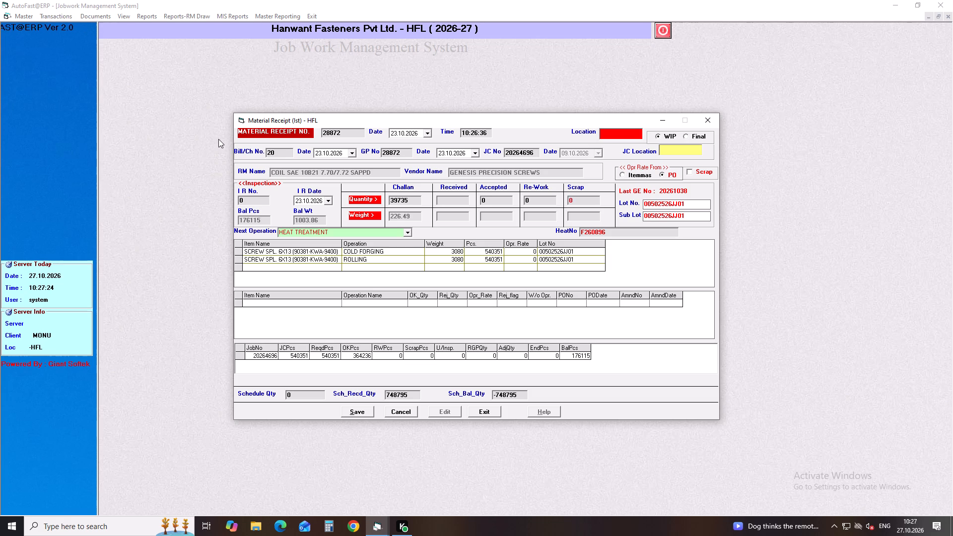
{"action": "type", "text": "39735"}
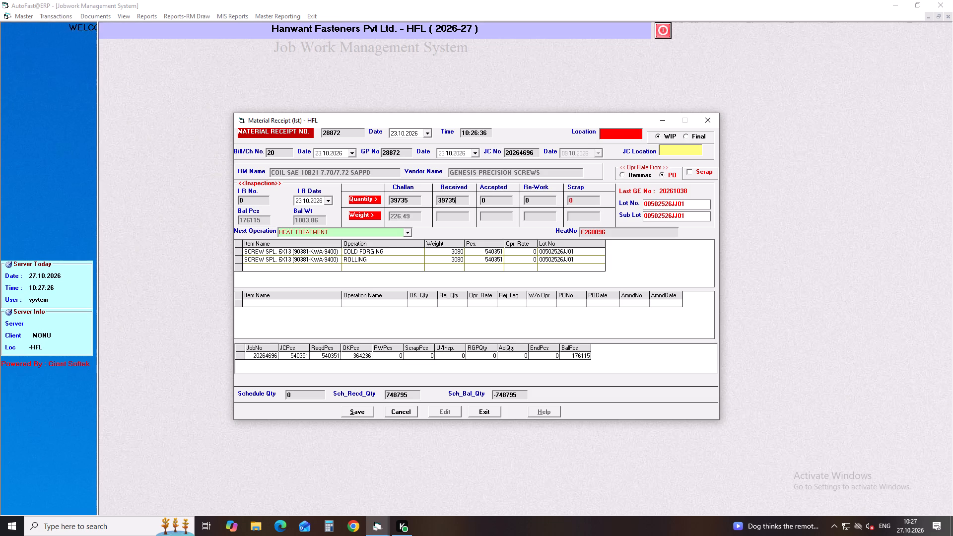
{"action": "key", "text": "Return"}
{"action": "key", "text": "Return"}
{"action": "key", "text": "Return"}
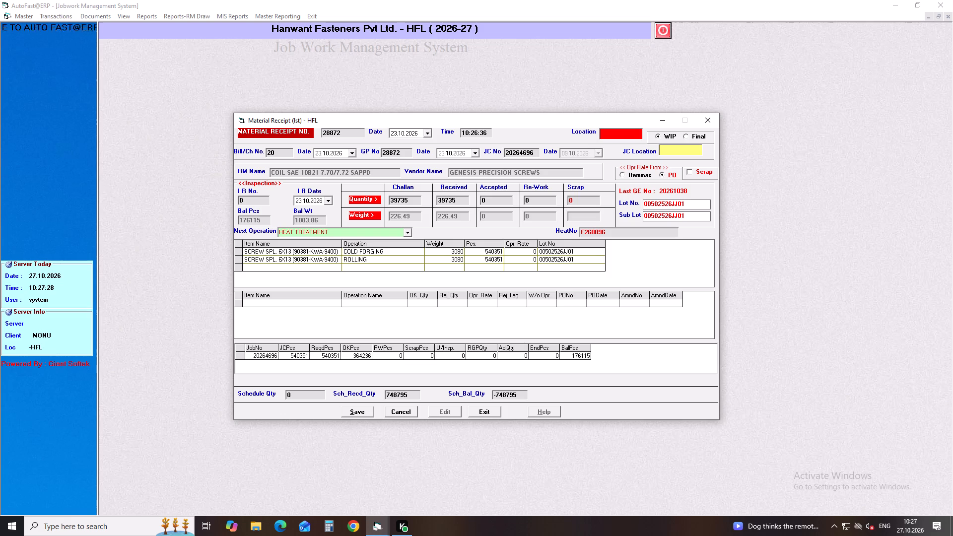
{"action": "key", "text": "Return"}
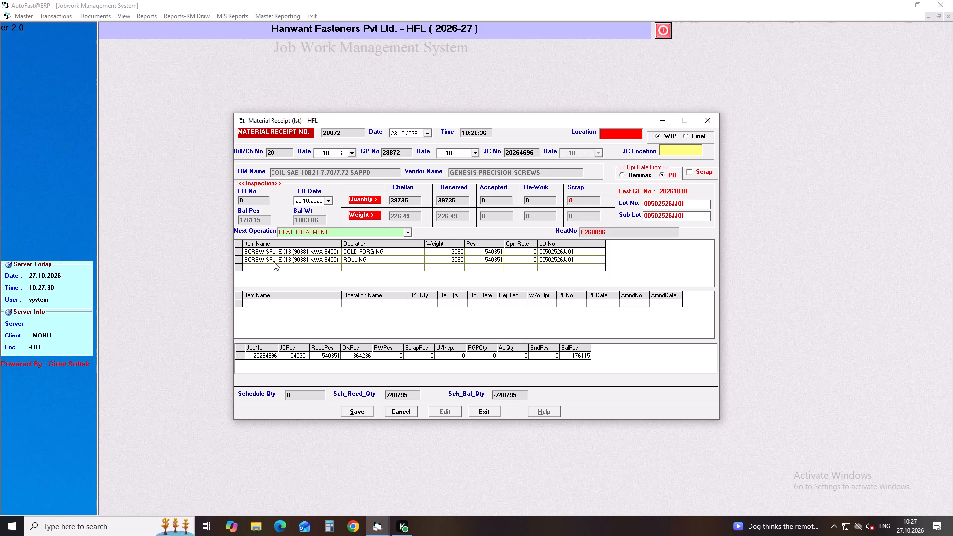
Add the COLD FORGING and ROLLING operations of SCREW SPL. 6X13 to the receipt, save it and close the form.
{"action": "double_click", "coordinate": [286, 254]}
{"action": "double_click", "coordinate": [287, 260]}
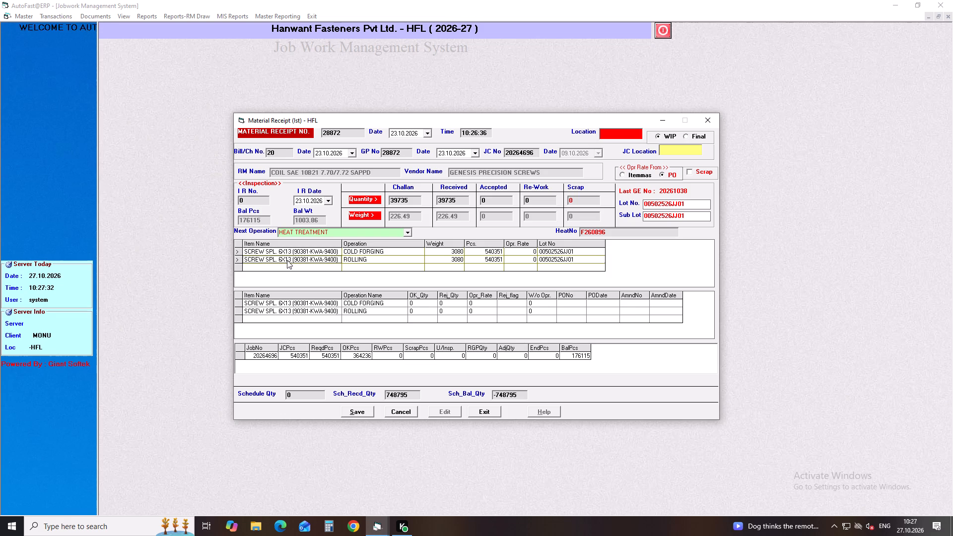
{"action": "key", "text": "Return"}
{"action": "key", "text": "Return"}
{"action": "key", "text": "Return"}
{"action": "key", "text": "Return"}
{"action": "key", "text": "Return"}
{"action": "key", "text": "Return"}
{"action": "key", "text": "Return"}
{"action": "key", "text": "Return"}
{"action": "key", "text": "Return"}
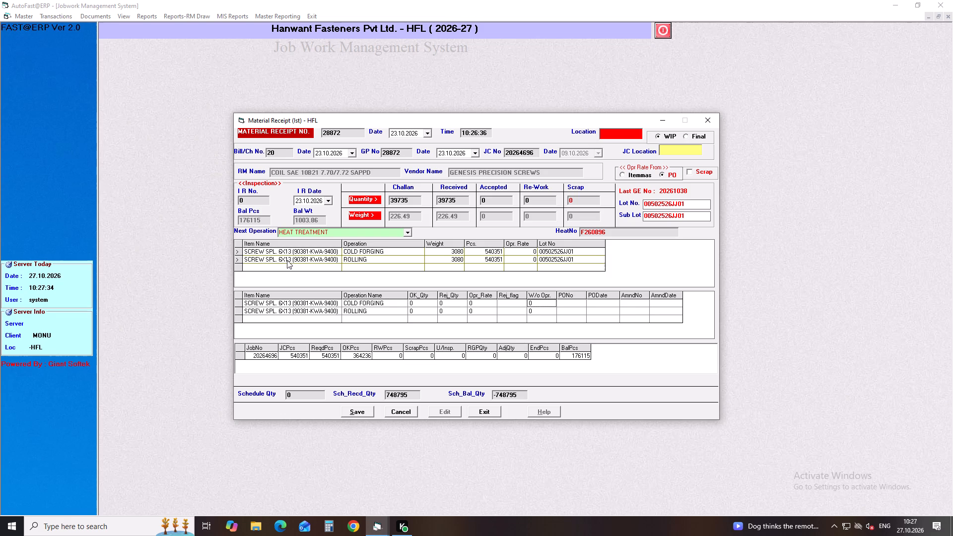
{"action": "key", "text": "Return"}
{"action": "key", "text": "Return"}
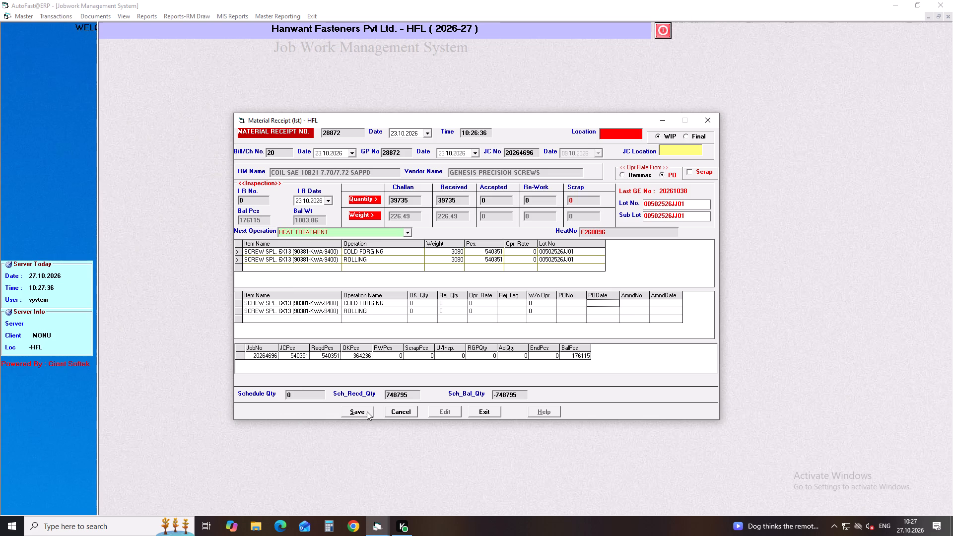
{"action": "left_click", "coordinate": [364, 411]}
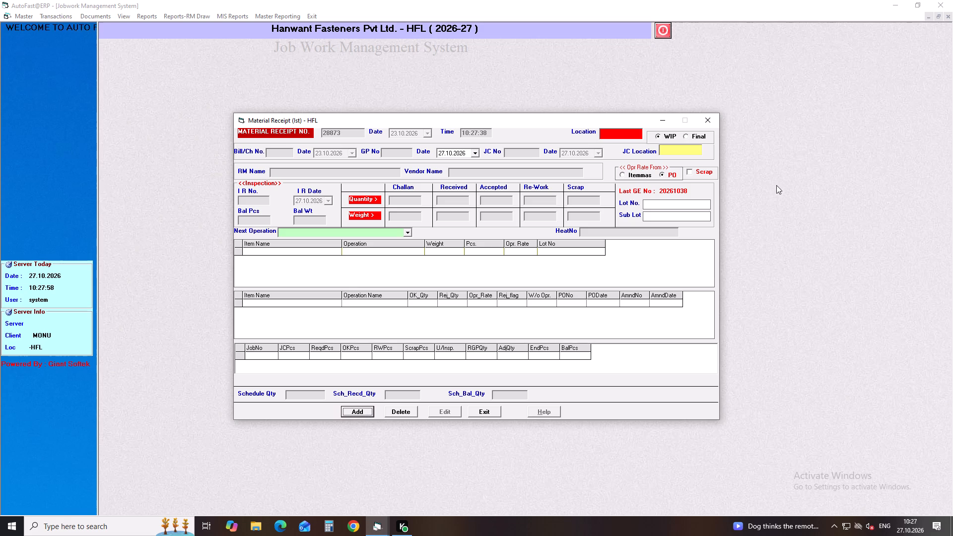
{"action": "left_click", "coordinate": [709, 120]}
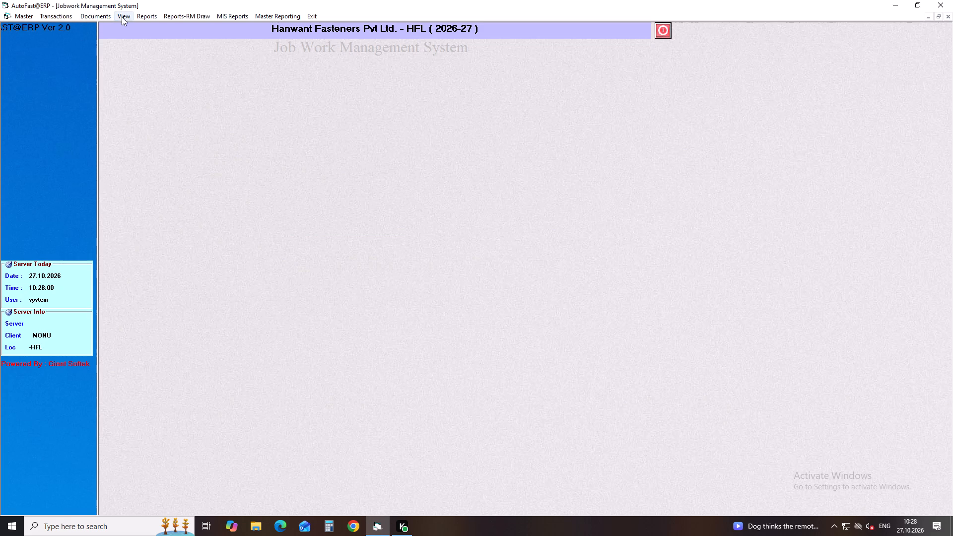
Open receipt 28872 for editing from the list of in-house production MRPs pending for inspection as of 27.10.2026.
{"action": "left_click", "coordinate": [123, 17]}
{"action": "left_click", "coordinate": [155, 55]}
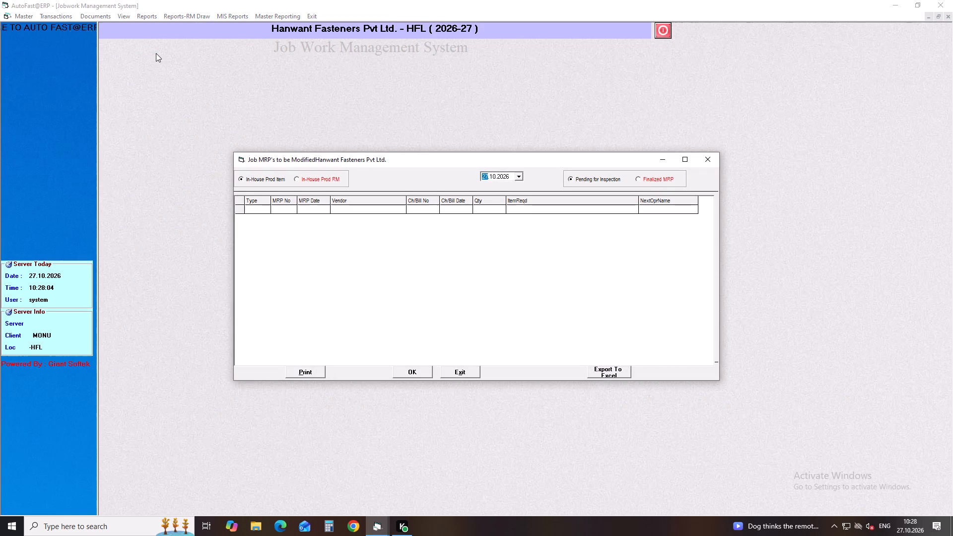
{"action": "key", "text": "Return"}
{"action": "key", "text": "Return"}
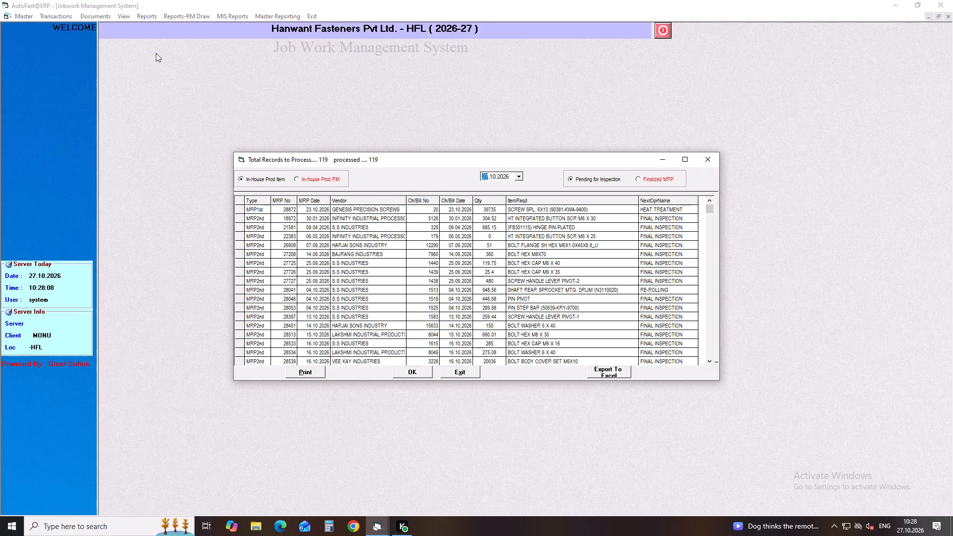
{"action": "left_click", "coordinate": [287, 210]}
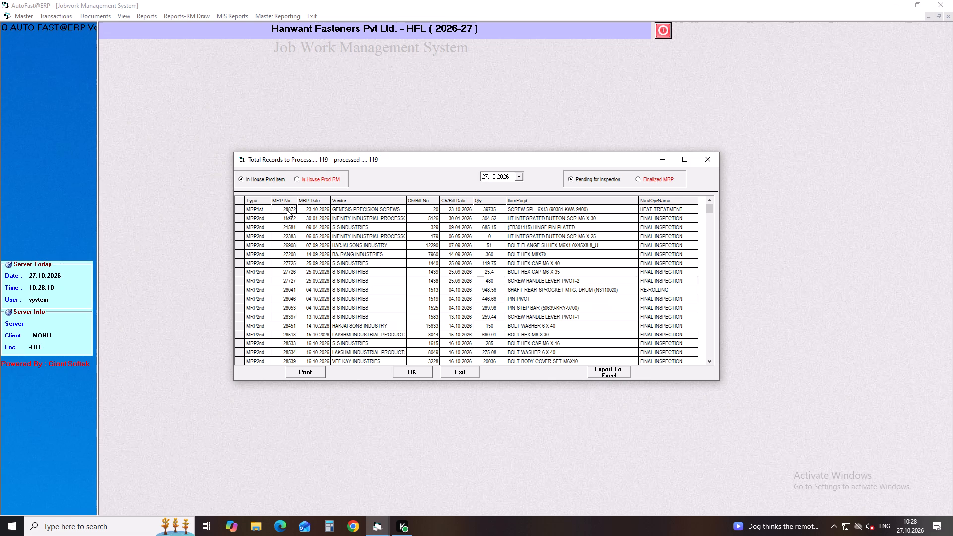
{"action": "key", "text": "Return"}
{"action": "key", "text": "Return"}
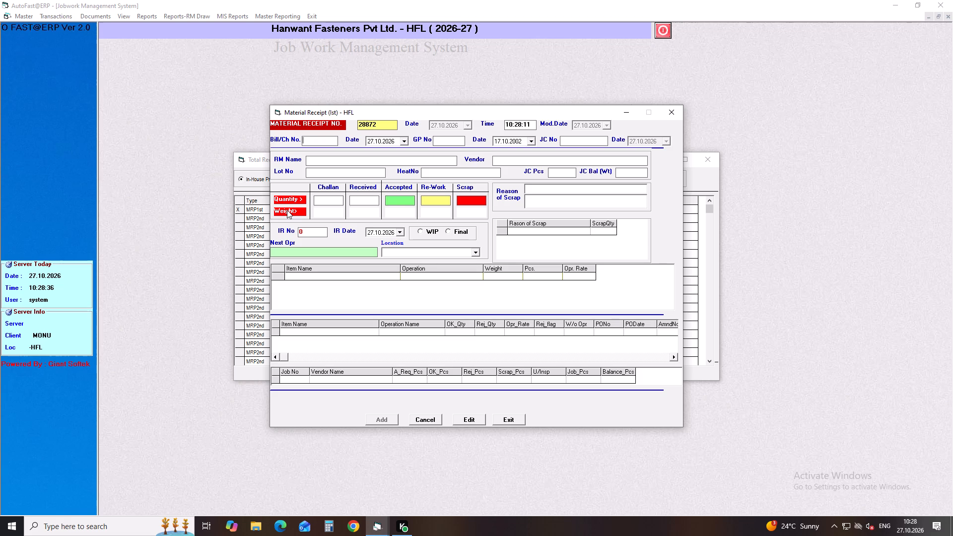
{"action": "key", "text": "Return"}
{"action": "left_click", "coordinate": [472, 423]}
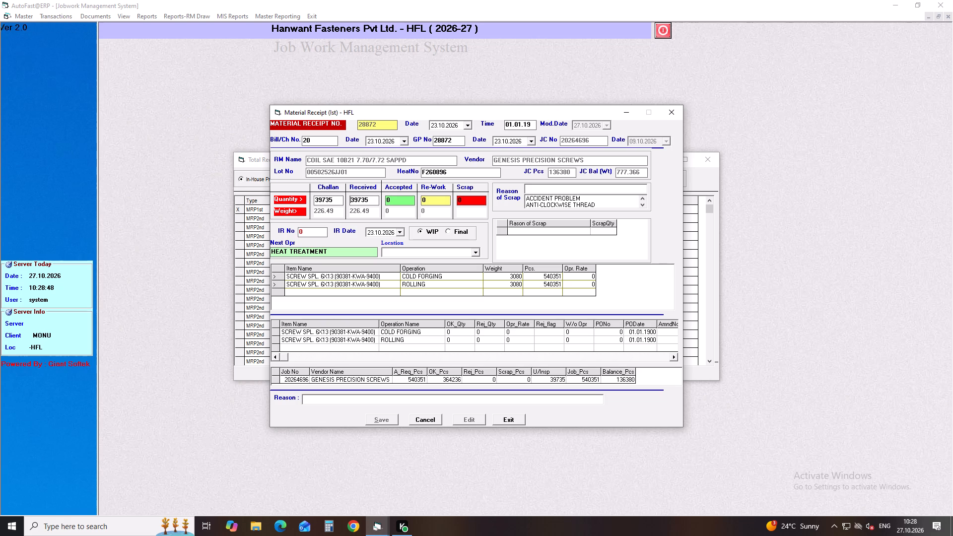
Set the accepted quantity of receipt 28872 to 39735 and accept the remaining inspection and operation fields as they are.
{"action": "left_click", "coordinate": [409, 201]}
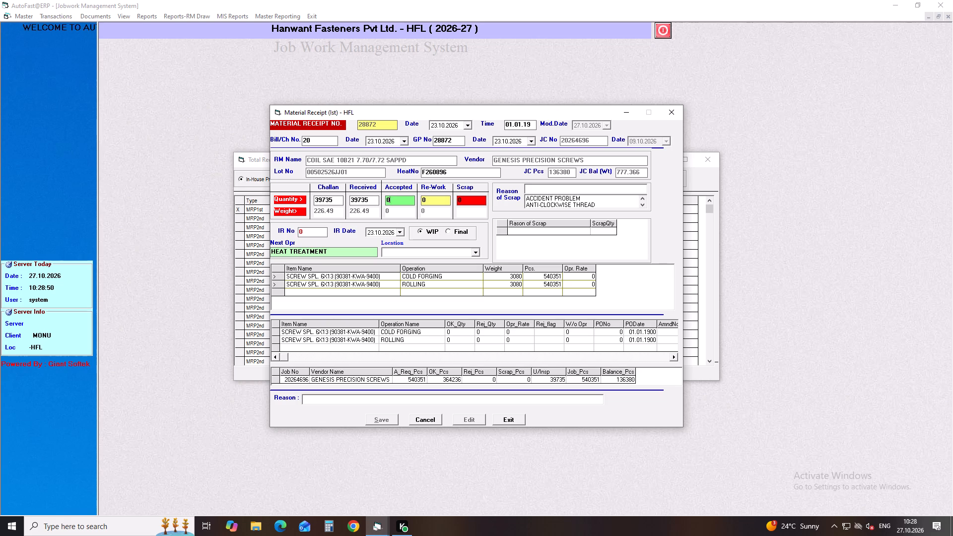
{"action": "key", "text": "BackSpace"}
{"action": "key", "text": "BackSpace"}
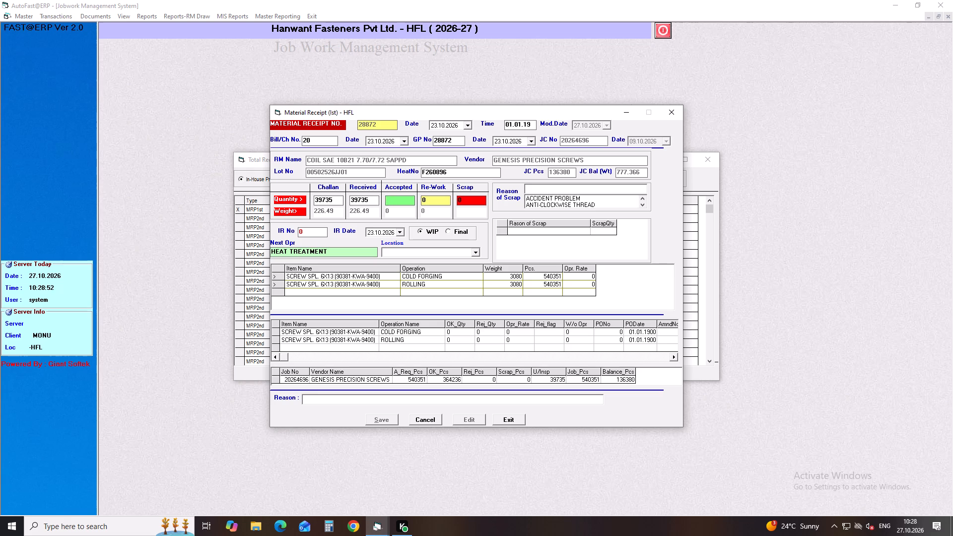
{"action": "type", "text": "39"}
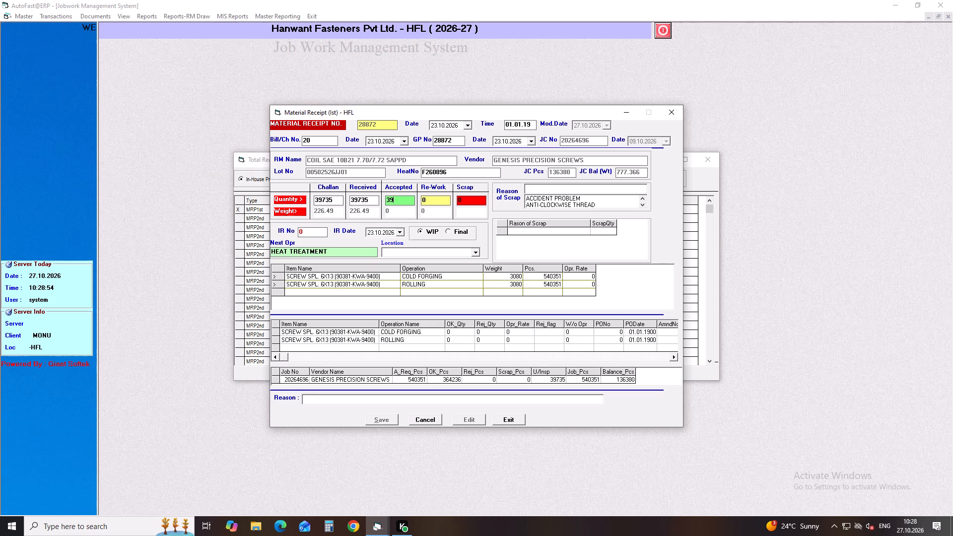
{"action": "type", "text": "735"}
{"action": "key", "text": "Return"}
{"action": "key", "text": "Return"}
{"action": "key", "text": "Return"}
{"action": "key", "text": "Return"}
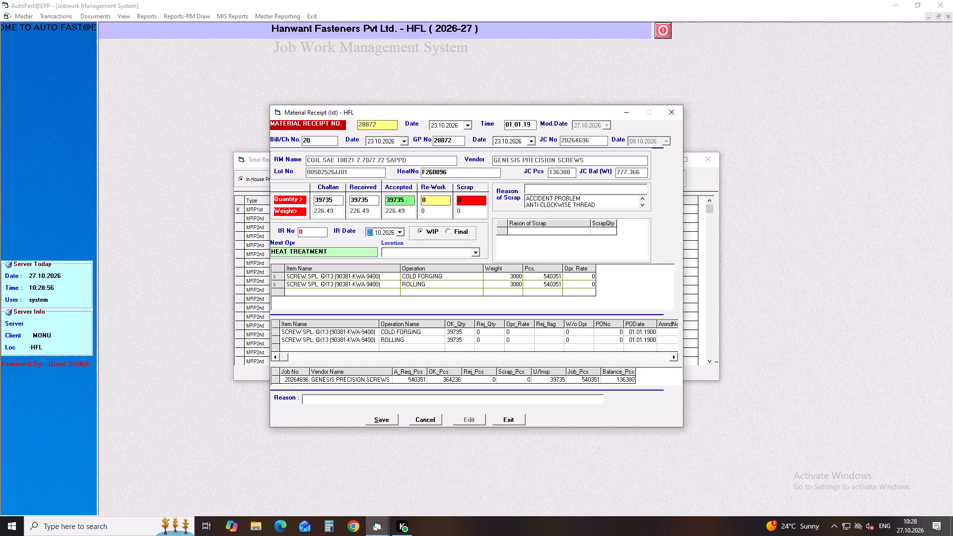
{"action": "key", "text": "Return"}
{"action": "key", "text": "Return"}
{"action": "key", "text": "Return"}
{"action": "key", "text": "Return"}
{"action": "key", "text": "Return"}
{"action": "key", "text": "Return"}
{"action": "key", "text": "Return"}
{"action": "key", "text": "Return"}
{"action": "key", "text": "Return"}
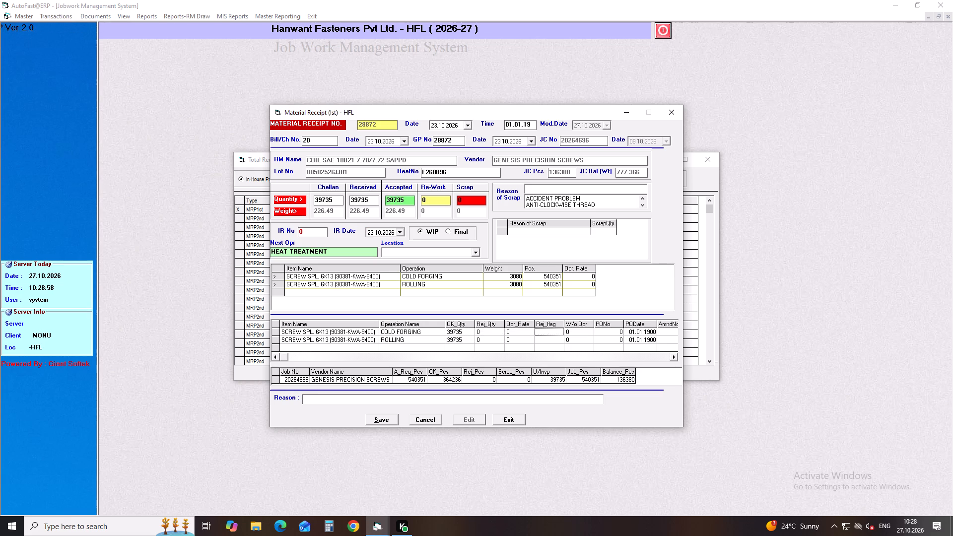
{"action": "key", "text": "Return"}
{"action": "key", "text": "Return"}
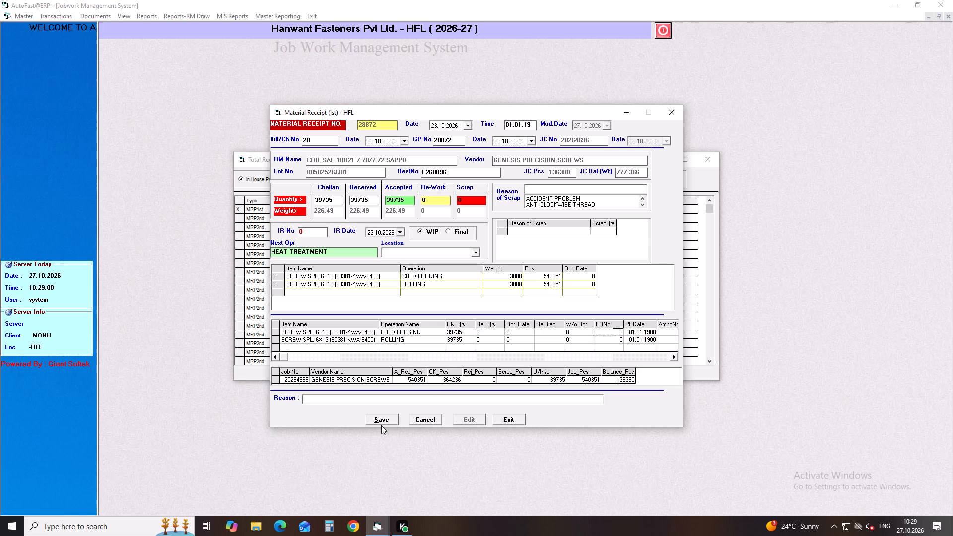
Save the inspected material receipt 28872 and acknowledge the save.
{"action": "left_click", "coordinate": [383, 421]}
{"action": "left_click", "coordinate": [499, 295]}
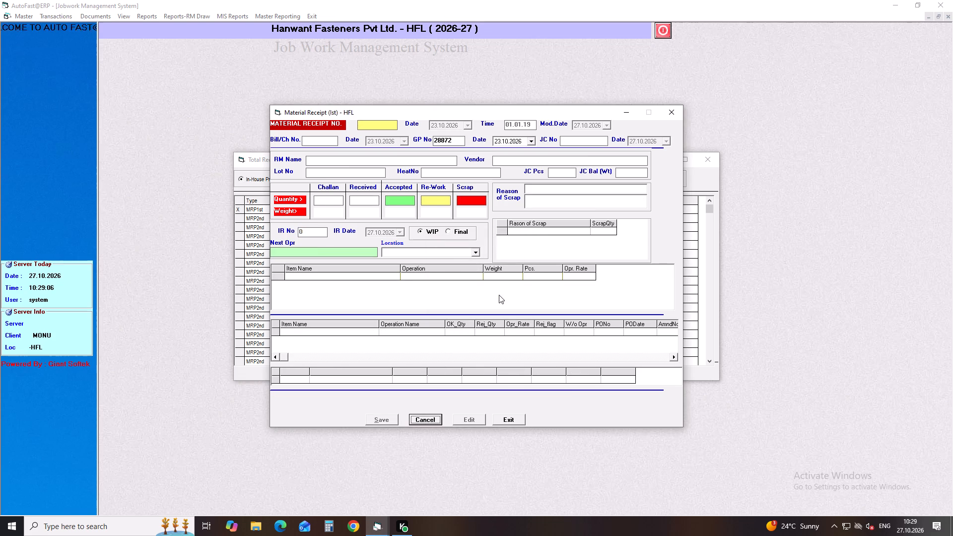
Turn on the computer's mobile hotspot from the Windows network settings.
{"action": "left_click", "coordinate": [848, 529]}
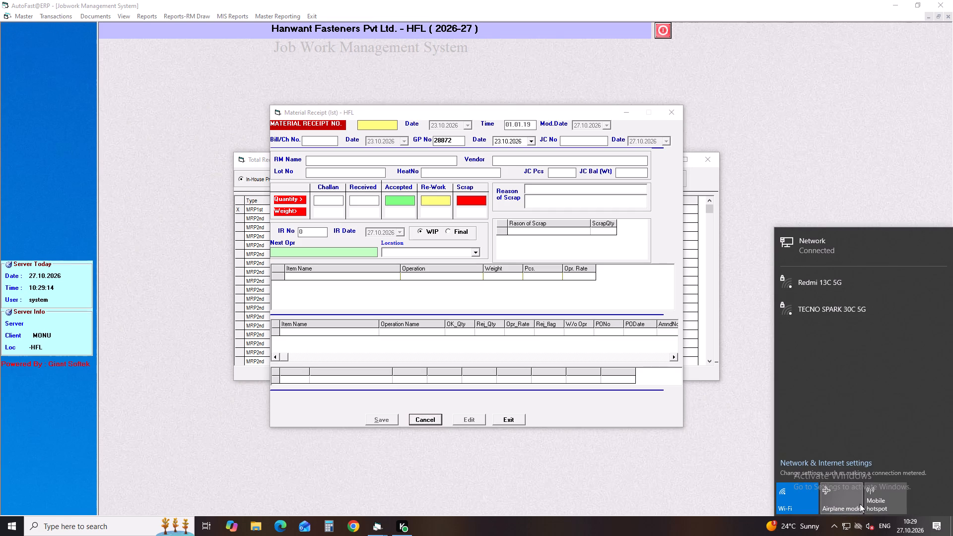
{"action": "left_click", "coordinate": [878, 502]}
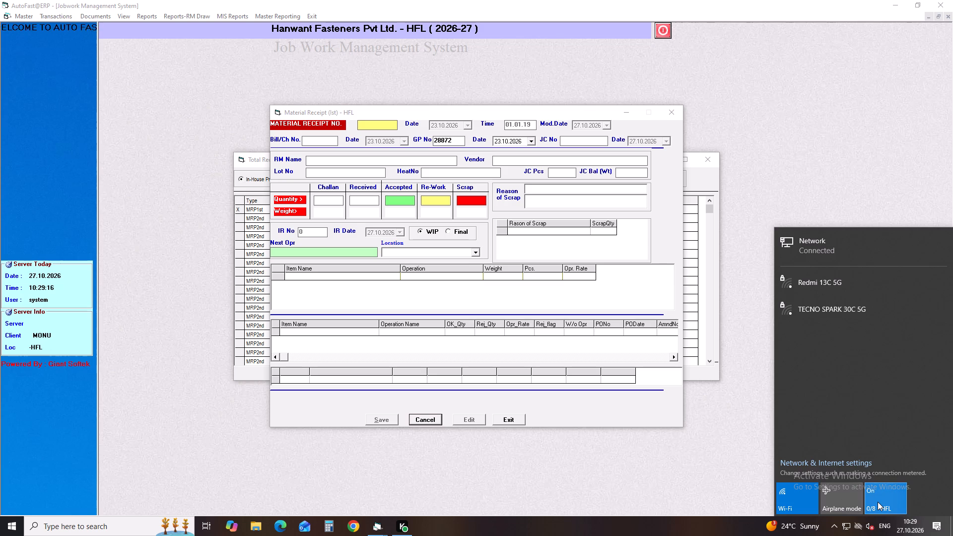
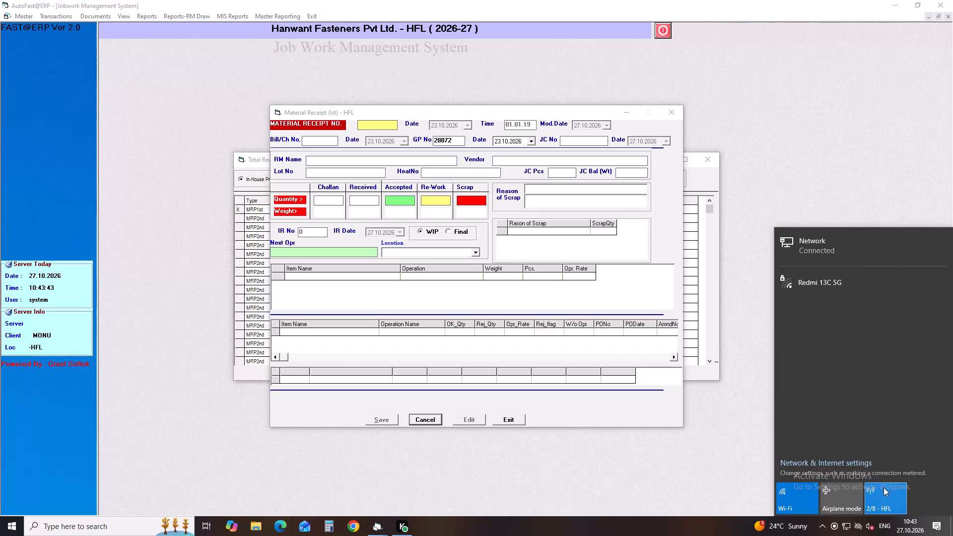
Dismiss the network and OneDrive pop-ups and close the material receipt form and the pending inspection list.
{"action": "left_click", "coordinate": [859, 534]}
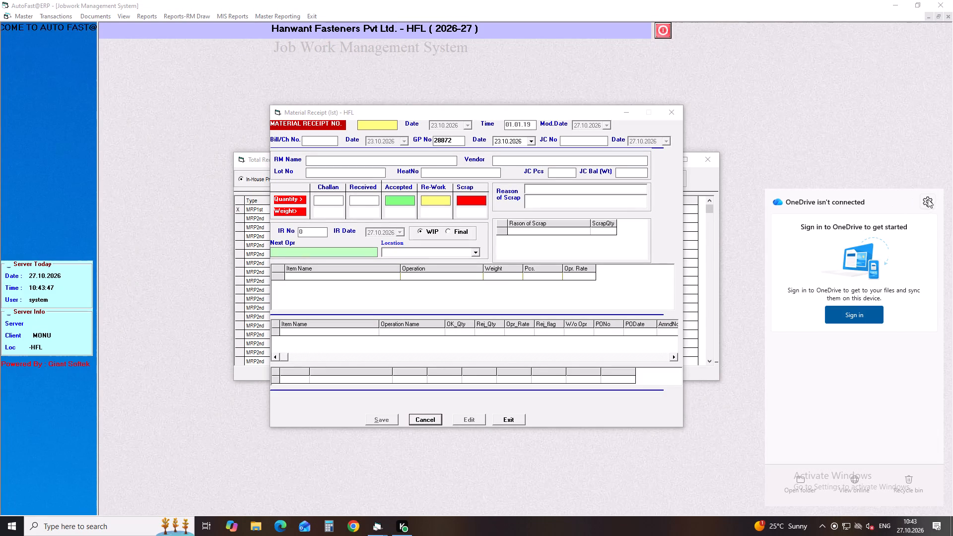
{"action": "left_click", "coordinate": [849, 159]}
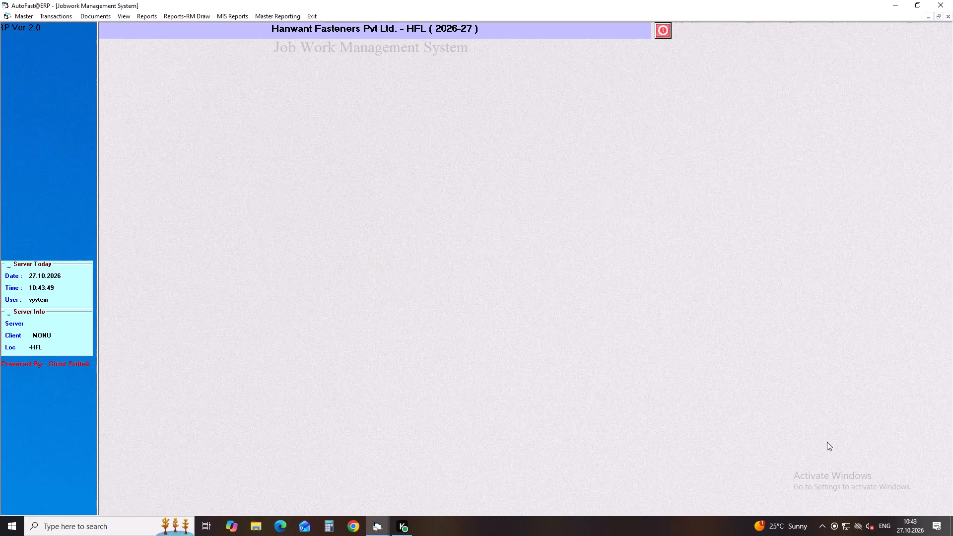
{"action": "left_click", "coordinate": [658, 360]}
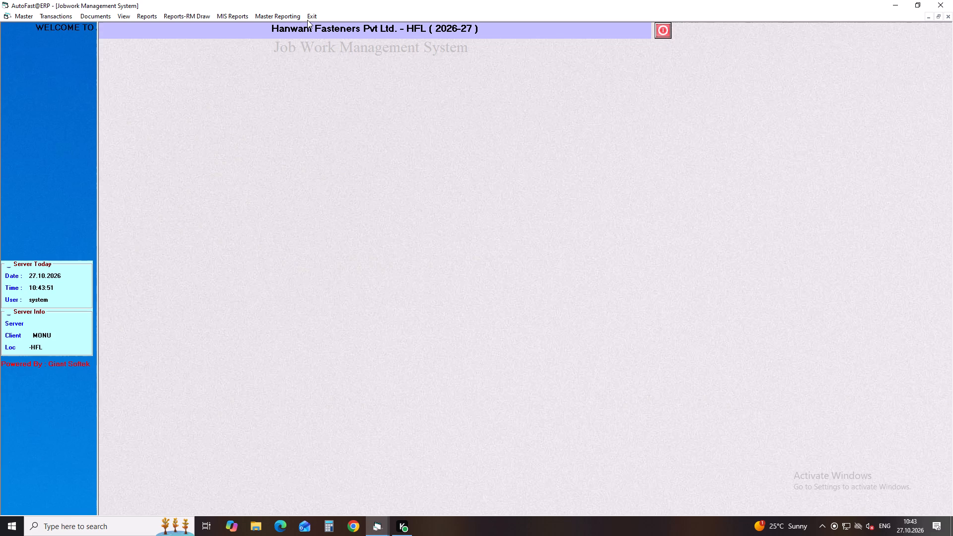
Exit the Job Work Management System and switch to the Production Management System.
{"action": "left_click", "coordinate": [313, 17]}
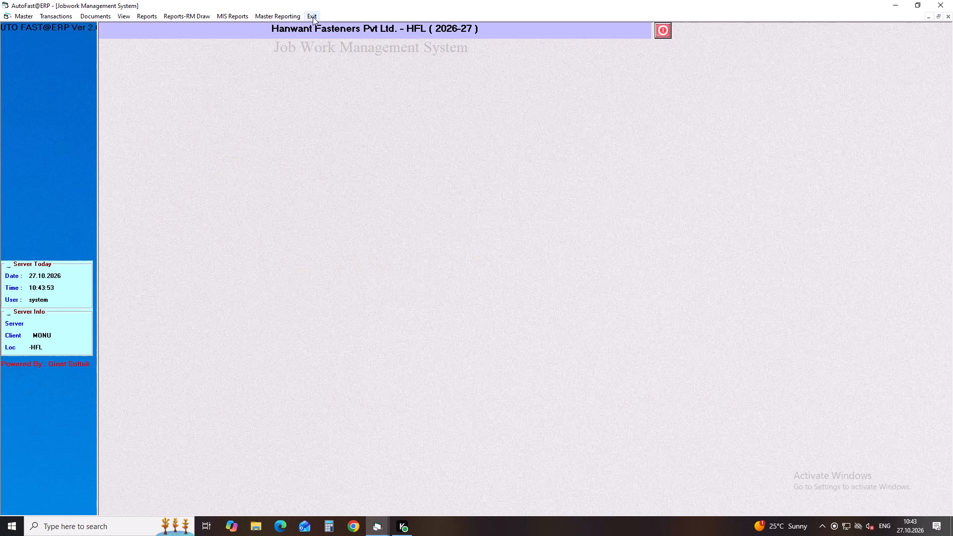
{"action": "left_click", "coordinate": [357, 243]}
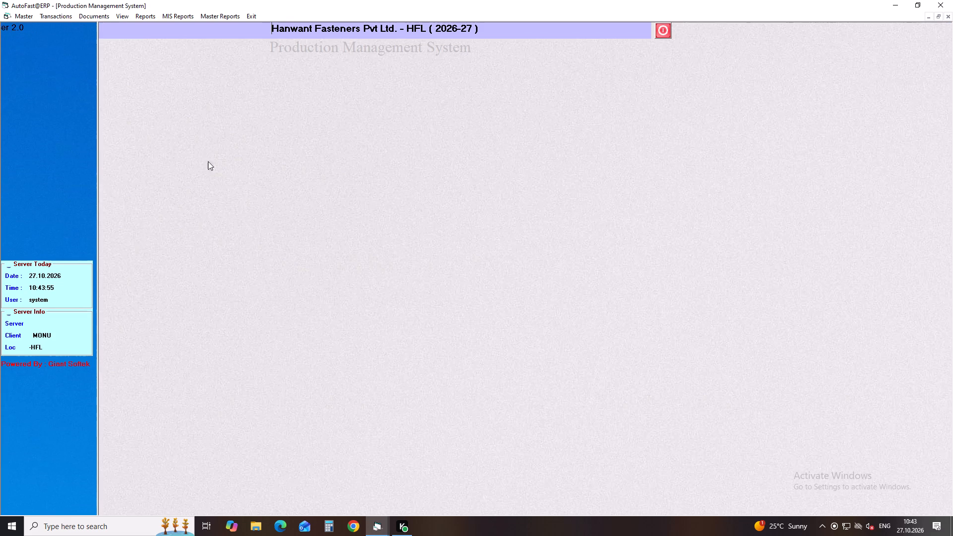
Open the lotwise Item Issue form for Second Operation (In-House).
{"action": "left_click", "coordinate": [56, 20]}
{"action": "left_click", "coordinate": [187, 105]}
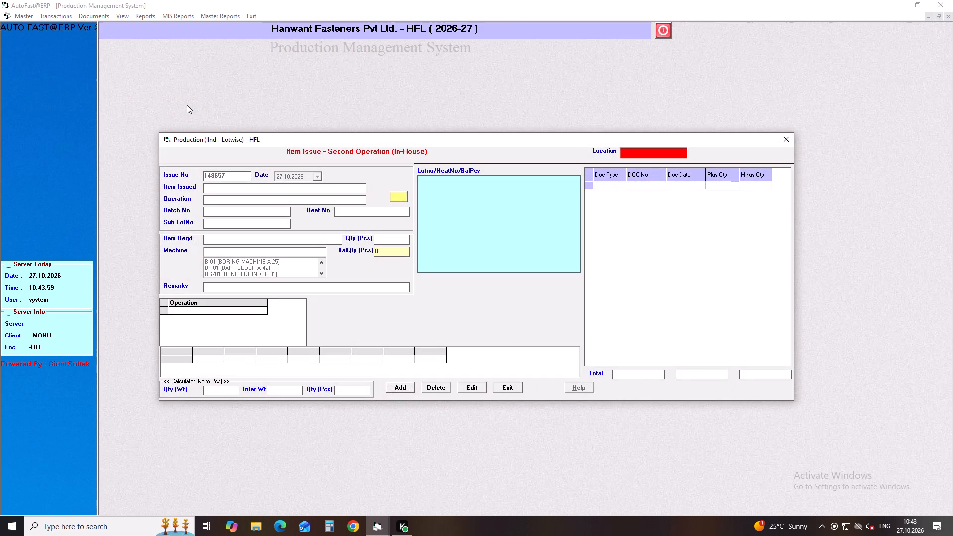
Start a new in-house second-operation issue dated 26.10.2026 for item BOLT M8 X 1.25 X 53.50/I0263.
{"action": "key", "text": "Return"}
{"action": "key", "text": "Return"}
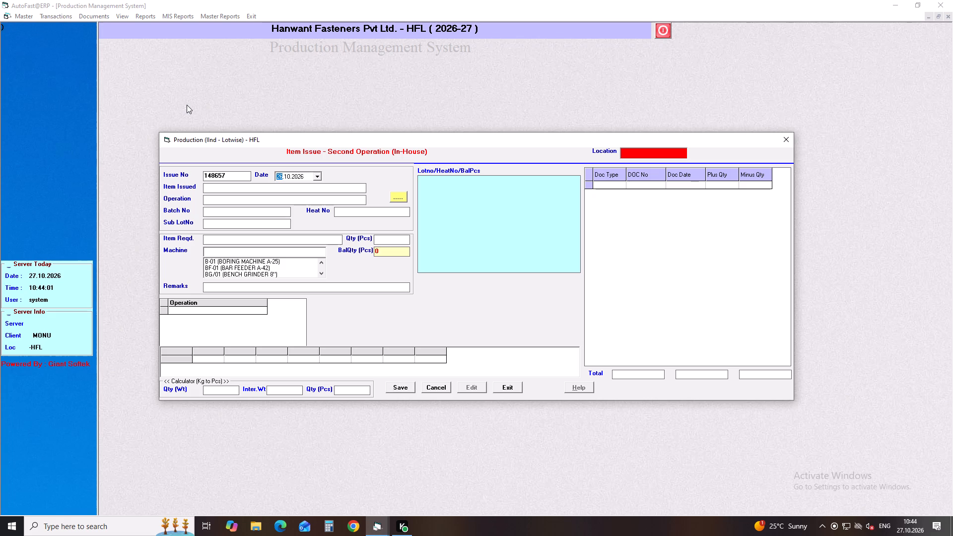
{"action": "key", "text": "Return"}
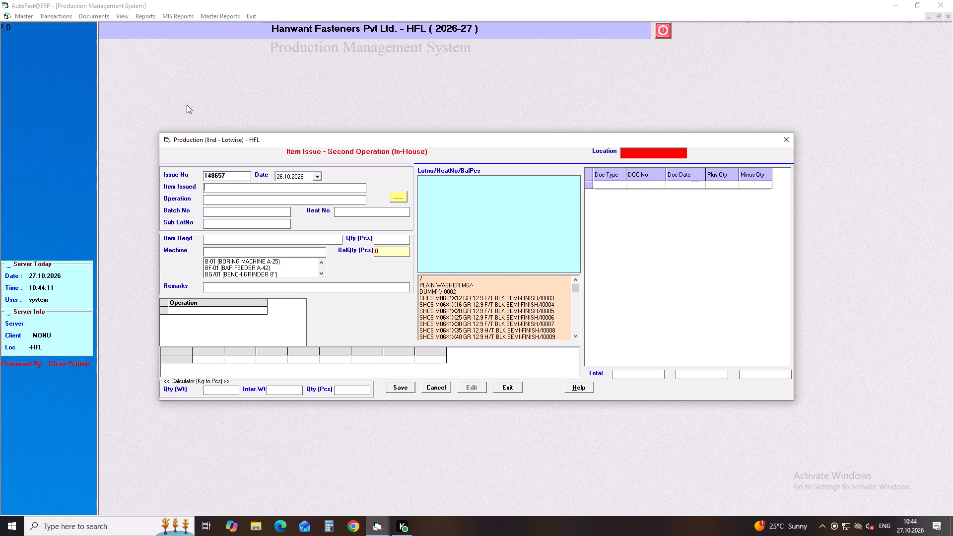
{"action": "key", "text": "Return"}
{"action": "key", "text": "Return"}
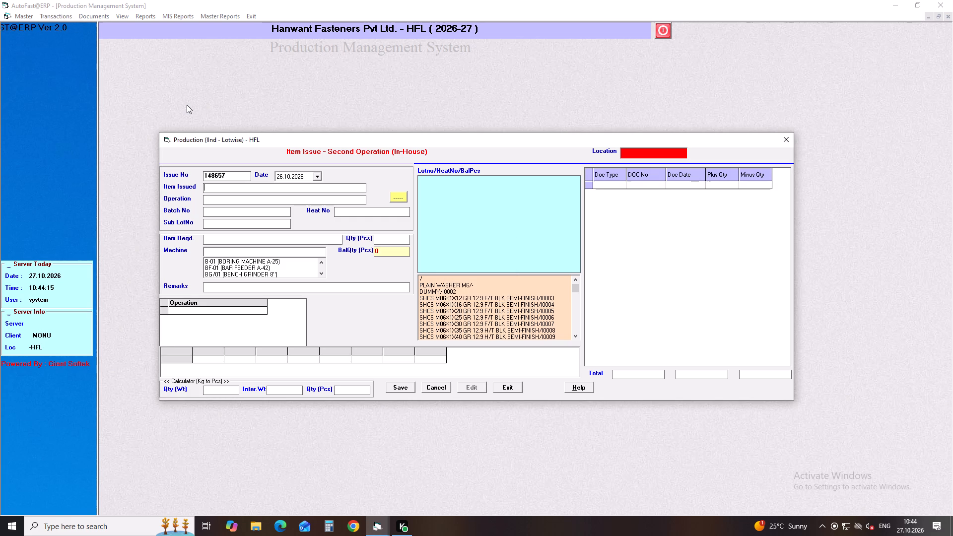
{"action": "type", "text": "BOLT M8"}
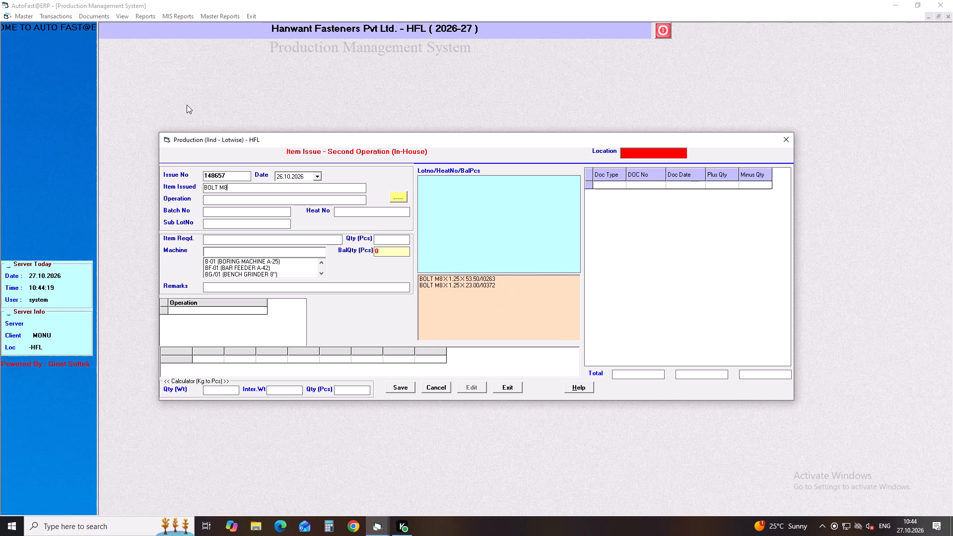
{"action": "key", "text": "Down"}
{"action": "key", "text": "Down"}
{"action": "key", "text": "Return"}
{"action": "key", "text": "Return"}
Choose the ROLLING operation and lot 00508226JP01 for the M8 bolt, keeping the issue quantity at 4127 pieces.
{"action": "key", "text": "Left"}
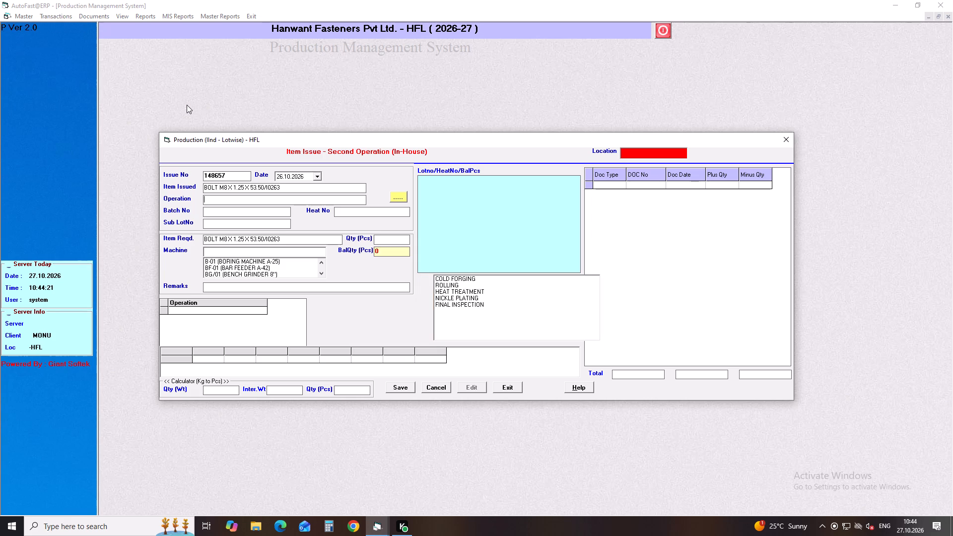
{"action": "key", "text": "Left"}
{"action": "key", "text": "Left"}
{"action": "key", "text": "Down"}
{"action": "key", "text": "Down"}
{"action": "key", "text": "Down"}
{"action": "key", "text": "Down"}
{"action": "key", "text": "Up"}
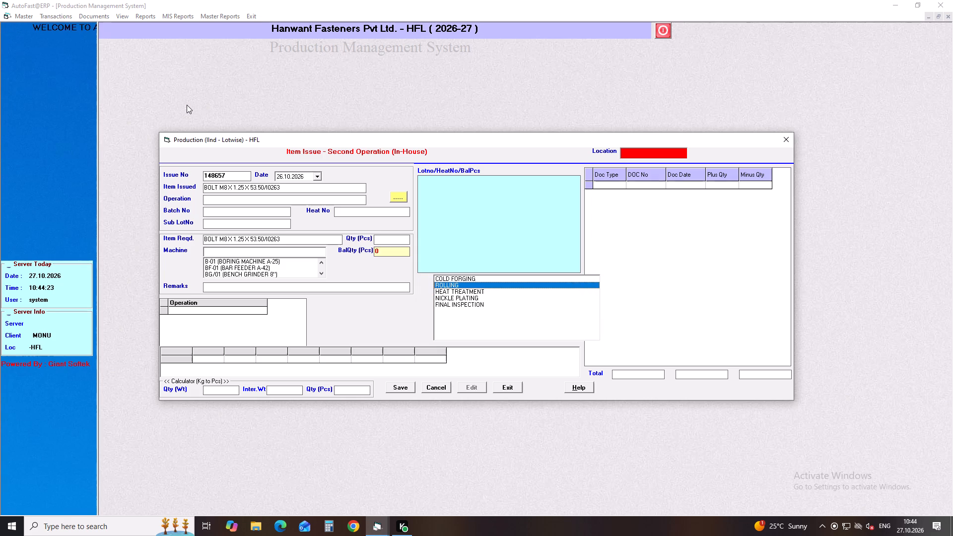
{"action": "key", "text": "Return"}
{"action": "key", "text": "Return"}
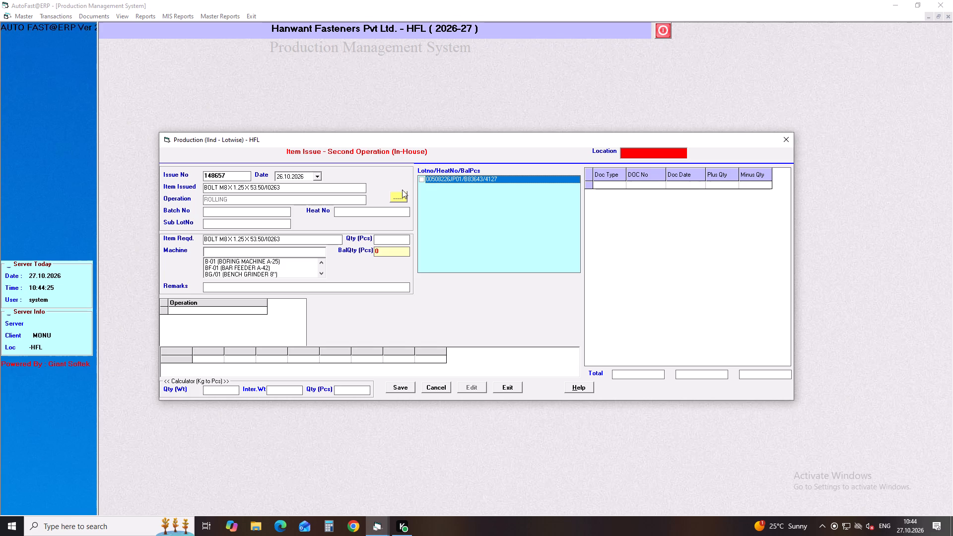
{"action": "left_click", "coordinate": [421, 177]}
{"action": "left_click_drag", "start_coordinate": [397, 238], "coordinate": [397, 238]}
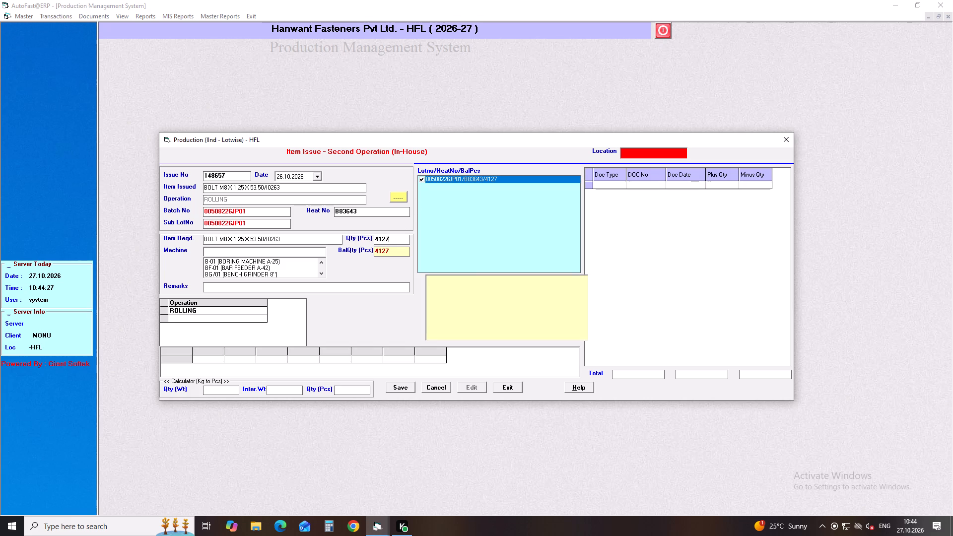
{"action": "left_click_drag", "start_coordinate": [397, 238], "coordinate": [396, 239]}
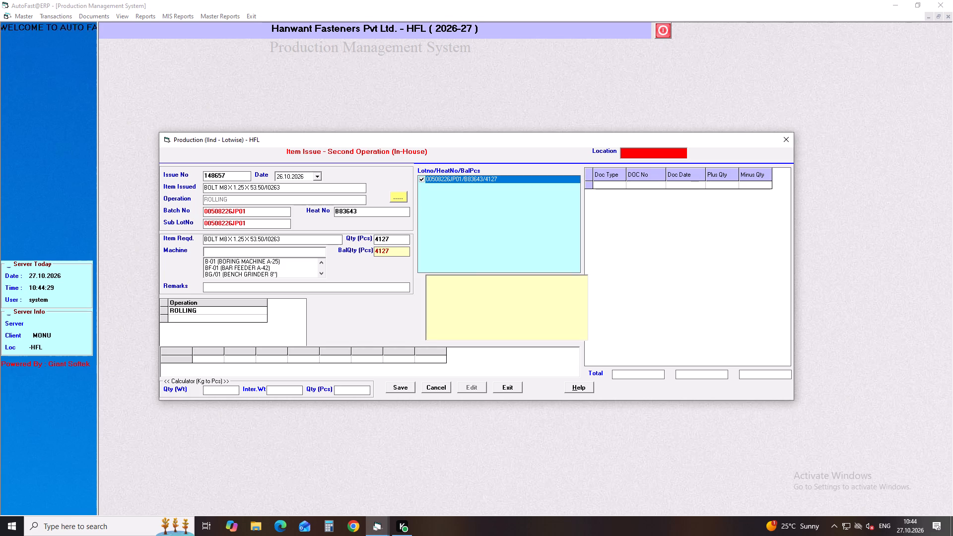
{"action": "left_click_drag", "start_coordinate": [396, 239], "coordinate": [322, 241]}
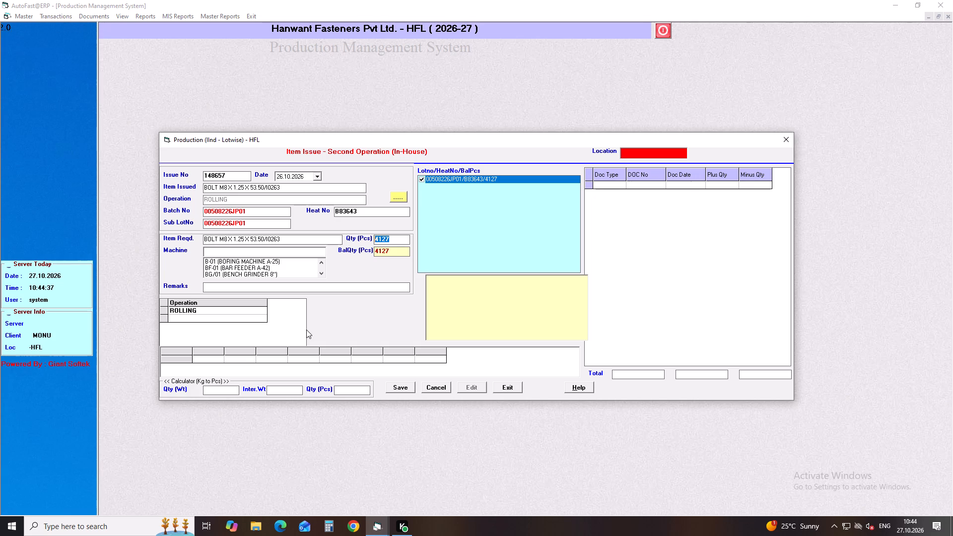
{"action": "key", "text": "Return"}
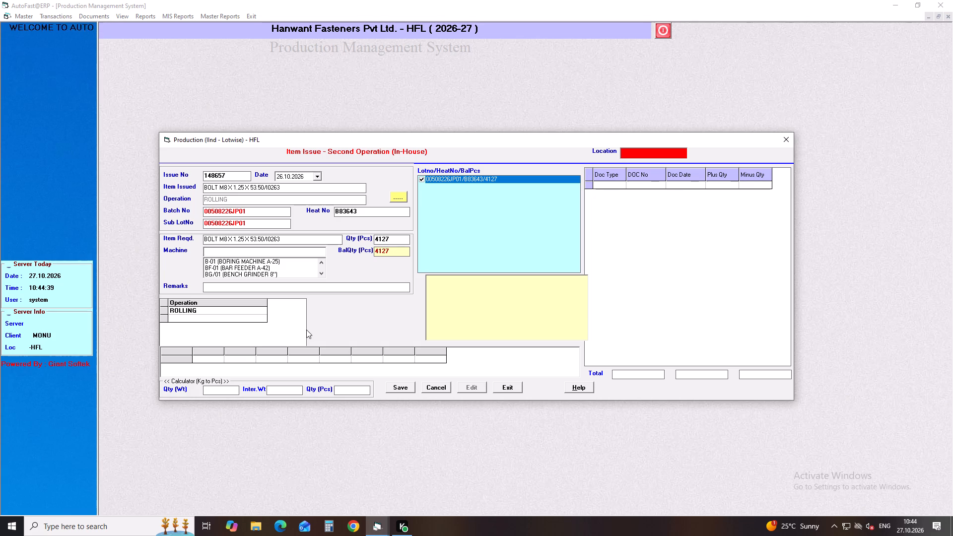
Assign machine TRM-1 (ROLLING 1/2") to the M8 bolt issue and save it, continuing to a new blank issue.
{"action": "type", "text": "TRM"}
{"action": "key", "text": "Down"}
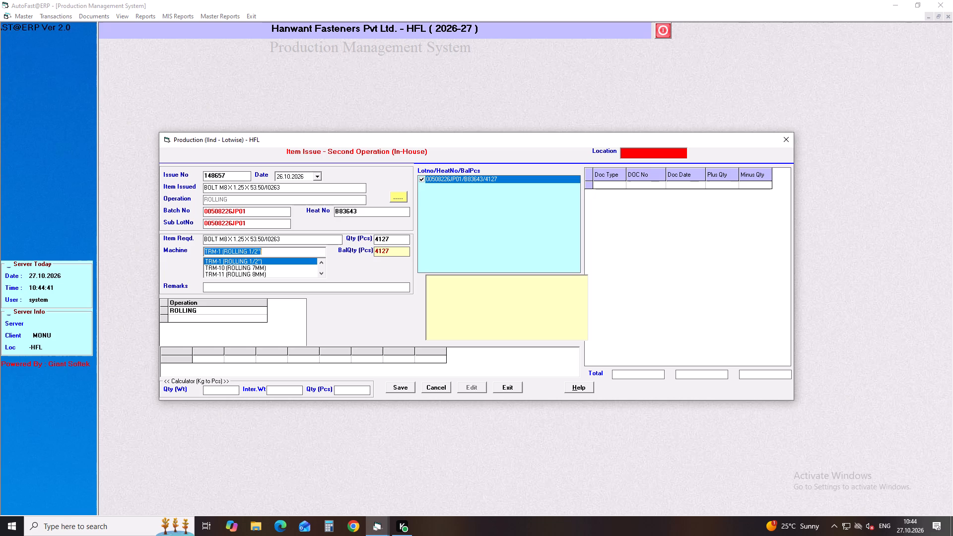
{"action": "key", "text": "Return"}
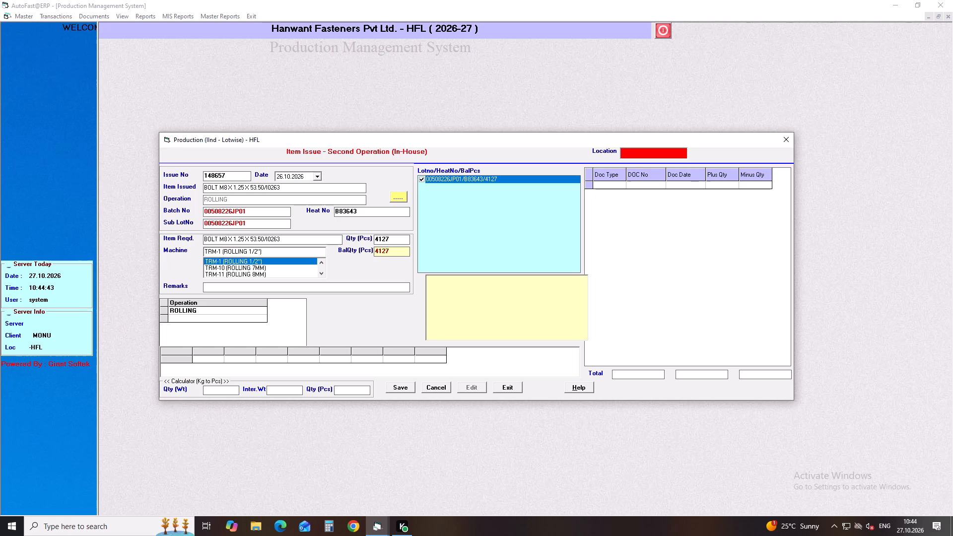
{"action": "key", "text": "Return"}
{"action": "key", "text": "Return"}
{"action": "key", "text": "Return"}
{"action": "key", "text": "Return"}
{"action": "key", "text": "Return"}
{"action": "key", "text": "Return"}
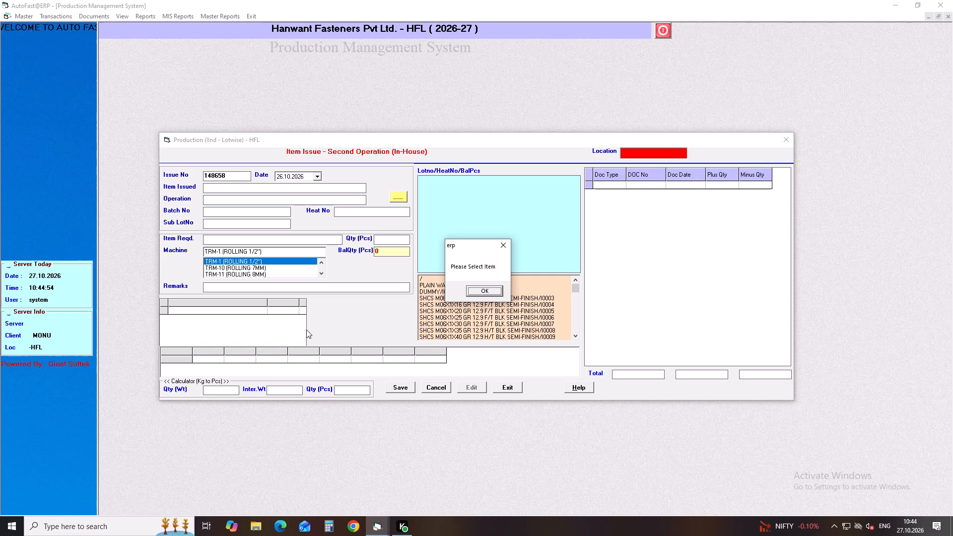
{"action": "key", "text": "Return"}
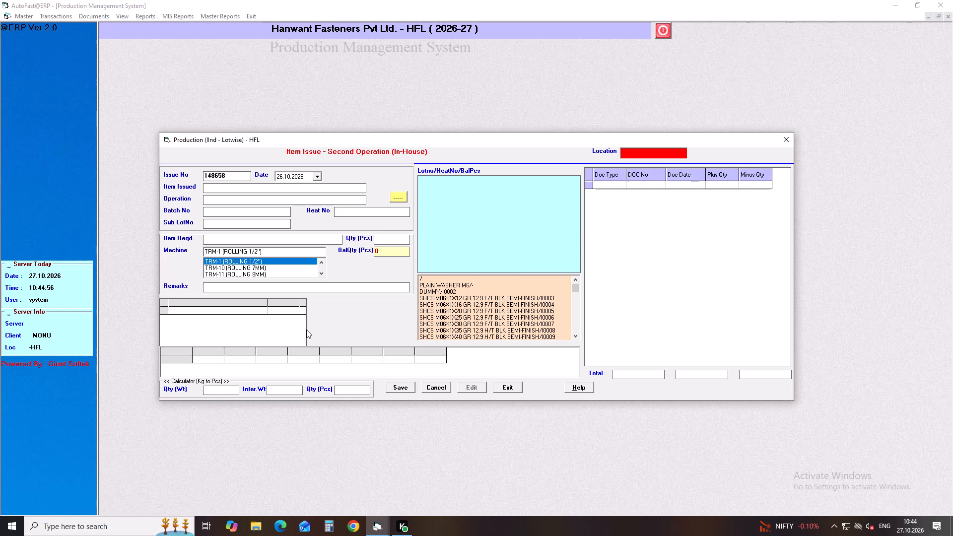
Select SPECIAL BOLT FLANGE 6 X 25/I0183 as the item for the new issue.
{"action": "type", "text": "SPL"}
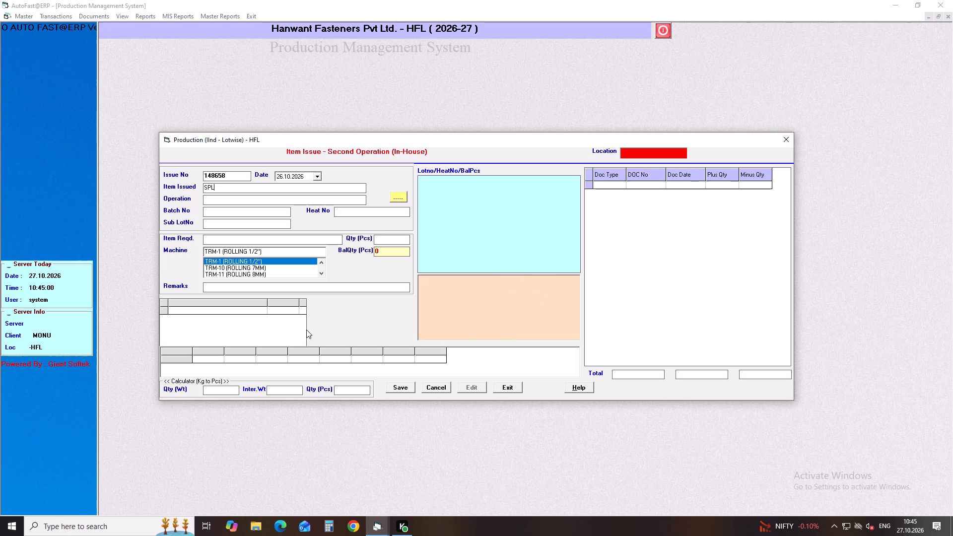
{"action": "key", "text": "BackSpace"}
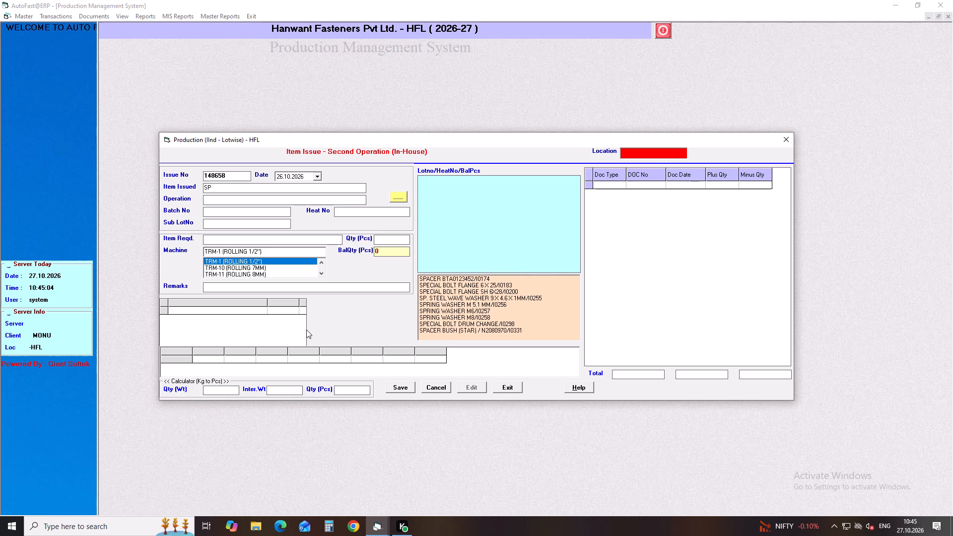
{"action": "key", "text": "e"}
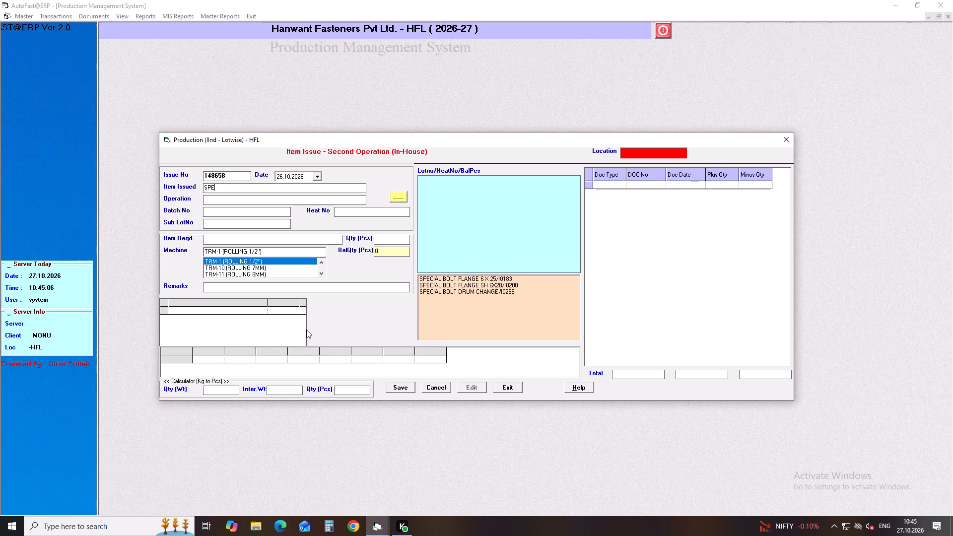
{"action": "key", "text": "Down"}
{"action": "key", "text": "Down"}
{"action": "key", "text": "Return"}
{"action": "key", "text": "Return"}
Choose the ROLLING operation and lot 00498926JP01 for the flange bolt and set the issue quantity to 75900 pieces.
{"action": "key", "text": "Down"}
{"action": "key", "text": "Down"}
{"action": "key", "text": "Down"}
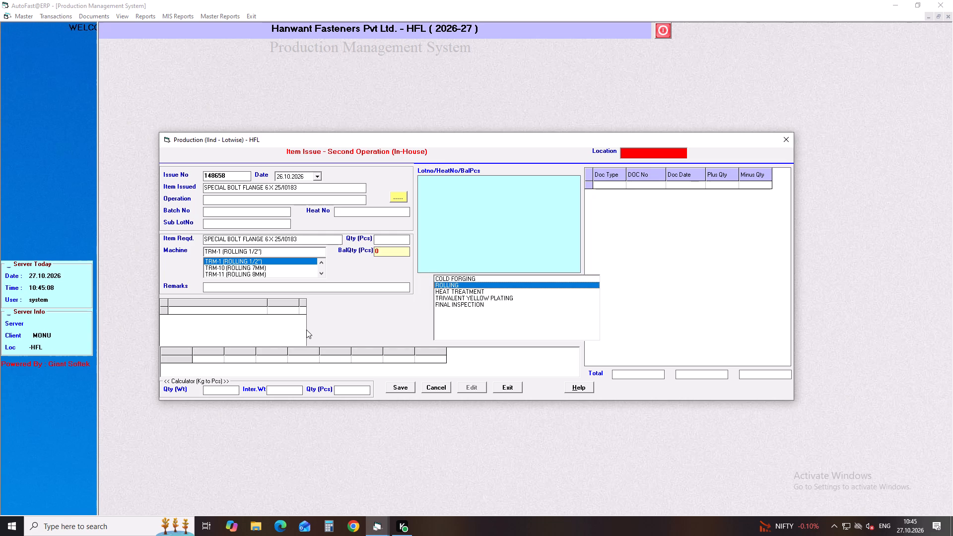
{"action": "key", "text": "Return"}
{"action": "left_click", "coordinate": [422, 180]}
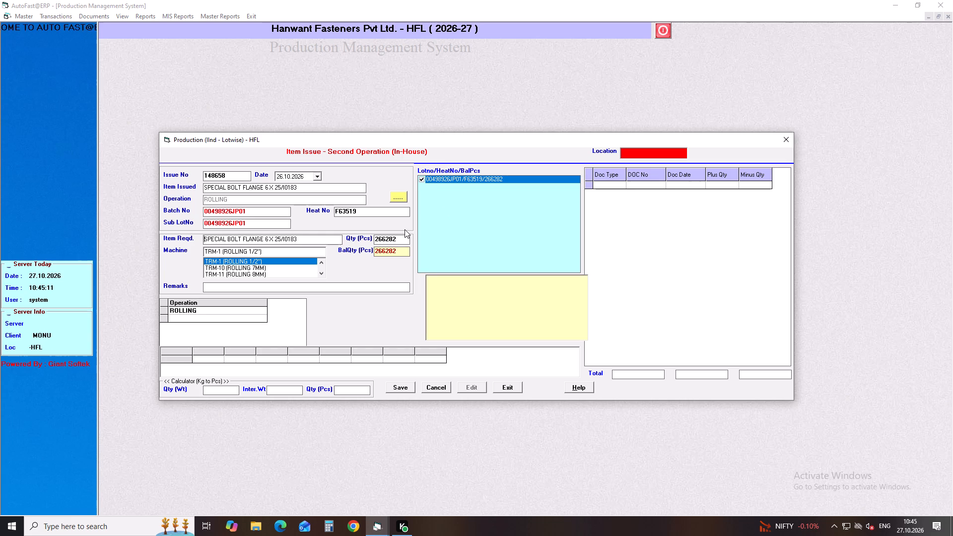
{"action": "left_click_drag", "start_coordinate": [405, 241], "coordinate": [346, 250]}
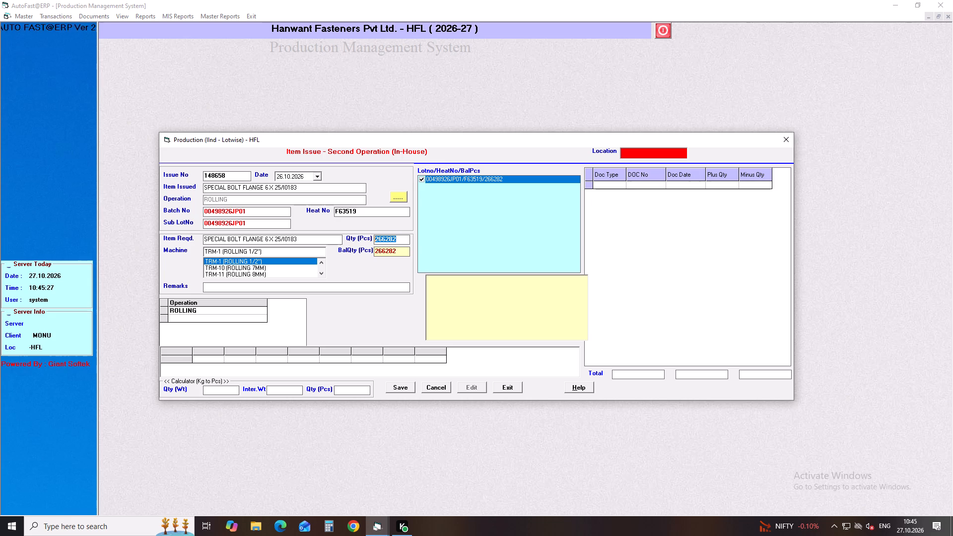
{"action": "left_click_drag", "start_coordinate": [403, 242], "coordinate": [361, 248]}
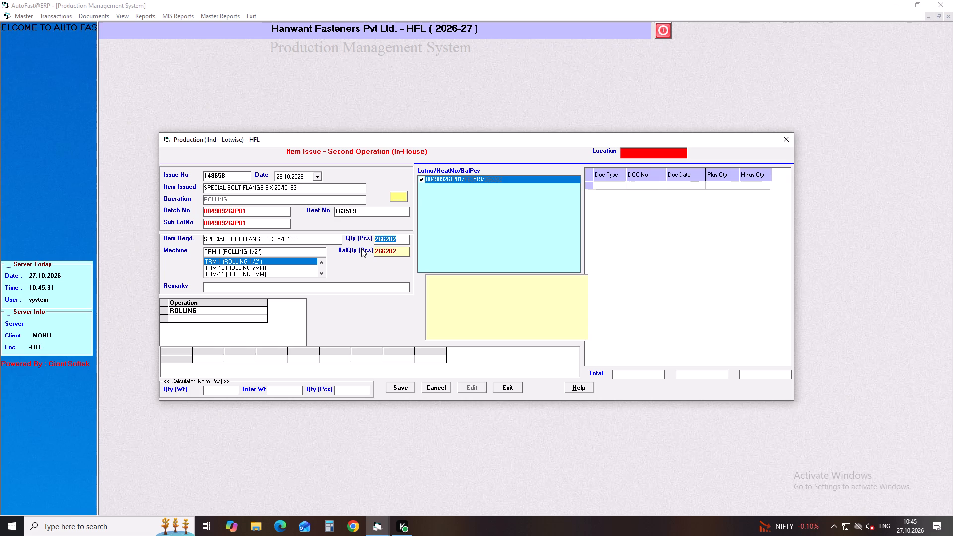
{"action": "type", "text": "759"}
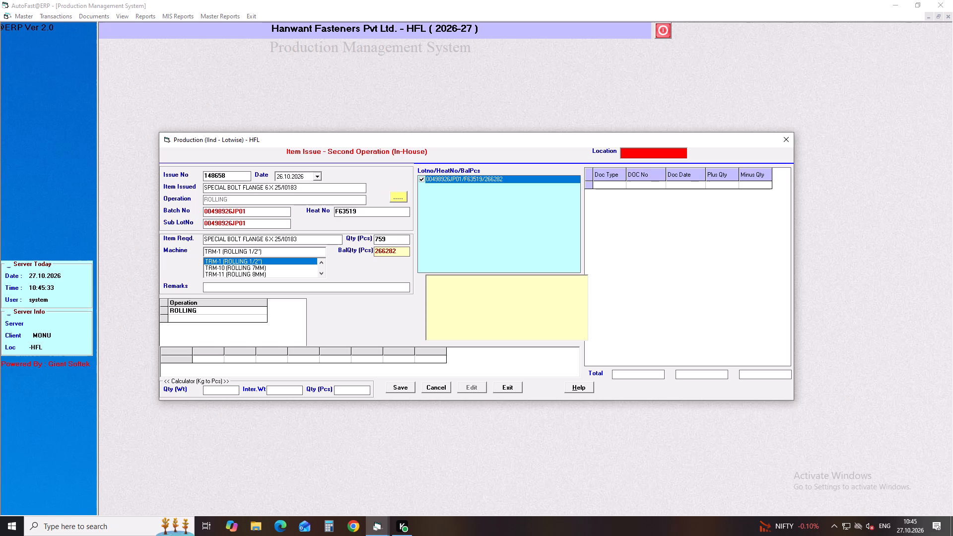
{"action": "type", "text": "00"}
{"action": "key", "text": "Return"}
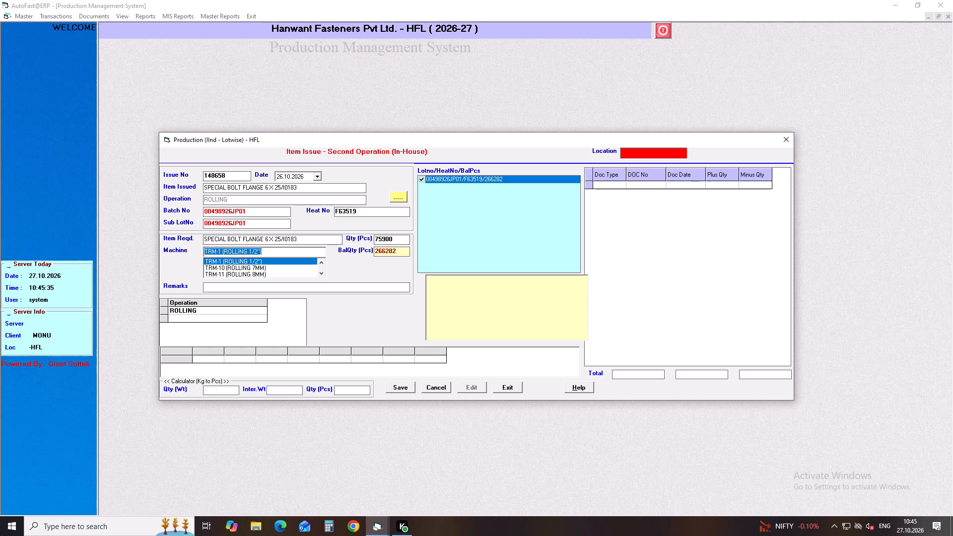
Assign machine TRM-2 (ROLLING 6 MM) to the flange bolt issue and save it, continuing to a new blank issue.
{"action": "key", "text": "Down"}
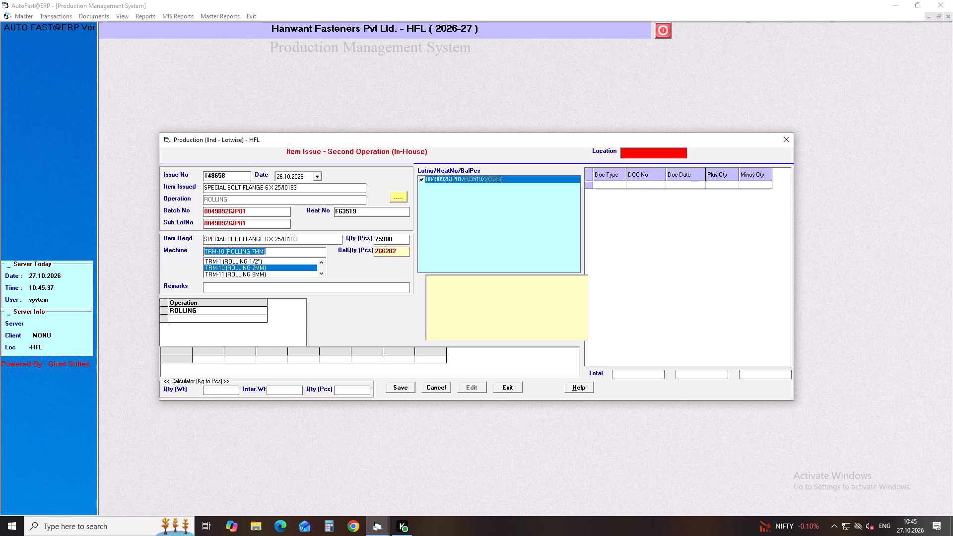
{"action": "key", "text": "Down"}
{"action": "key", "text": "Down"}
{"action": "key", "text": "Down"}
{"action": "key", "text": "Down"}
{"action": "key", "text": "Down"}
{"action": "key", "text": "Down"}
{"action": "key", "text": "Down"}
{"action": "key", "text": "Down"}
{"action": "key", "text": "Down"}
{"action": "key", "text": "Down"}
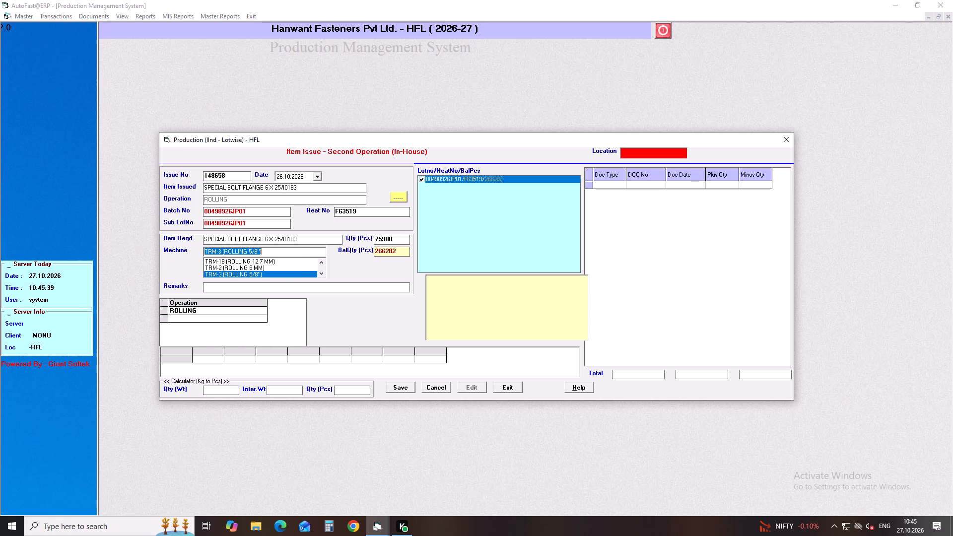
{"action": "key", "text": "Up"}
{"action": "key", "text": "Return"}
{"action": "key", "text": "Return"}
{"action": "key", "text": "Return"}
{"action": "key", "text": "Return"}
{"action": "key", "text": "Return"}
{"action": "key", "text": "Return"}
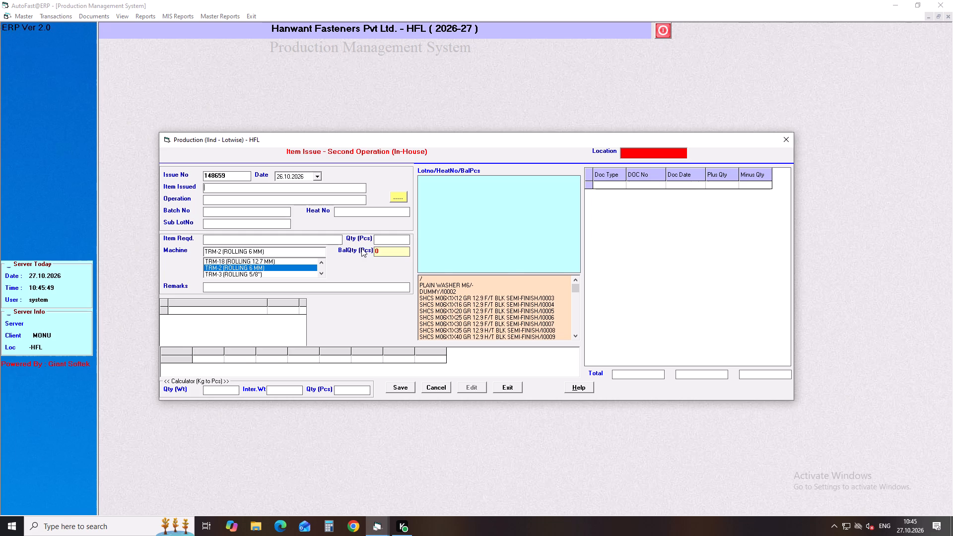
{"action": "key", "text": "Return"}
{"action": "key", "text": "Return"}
Select SCREW PAN 6 X 12 (3007598)/I0293 as the item for the new issue.
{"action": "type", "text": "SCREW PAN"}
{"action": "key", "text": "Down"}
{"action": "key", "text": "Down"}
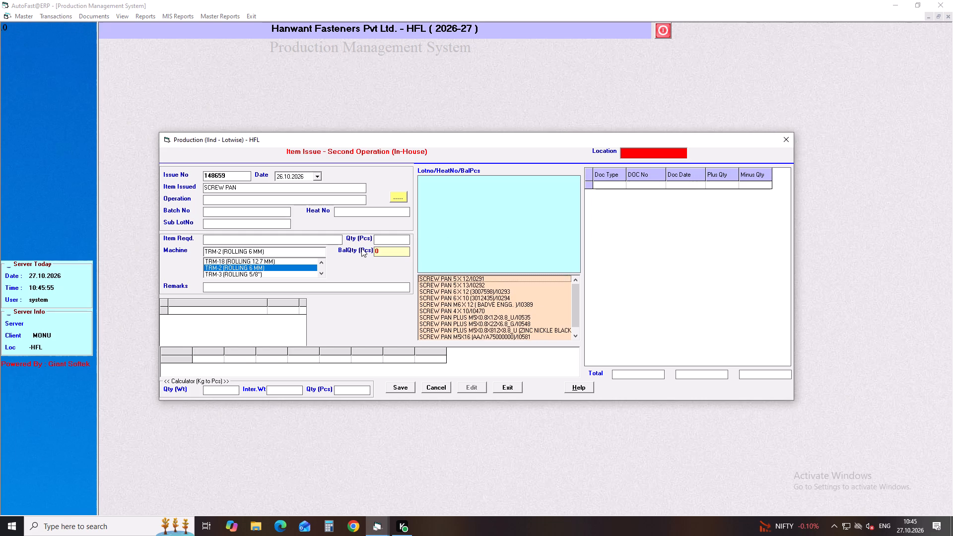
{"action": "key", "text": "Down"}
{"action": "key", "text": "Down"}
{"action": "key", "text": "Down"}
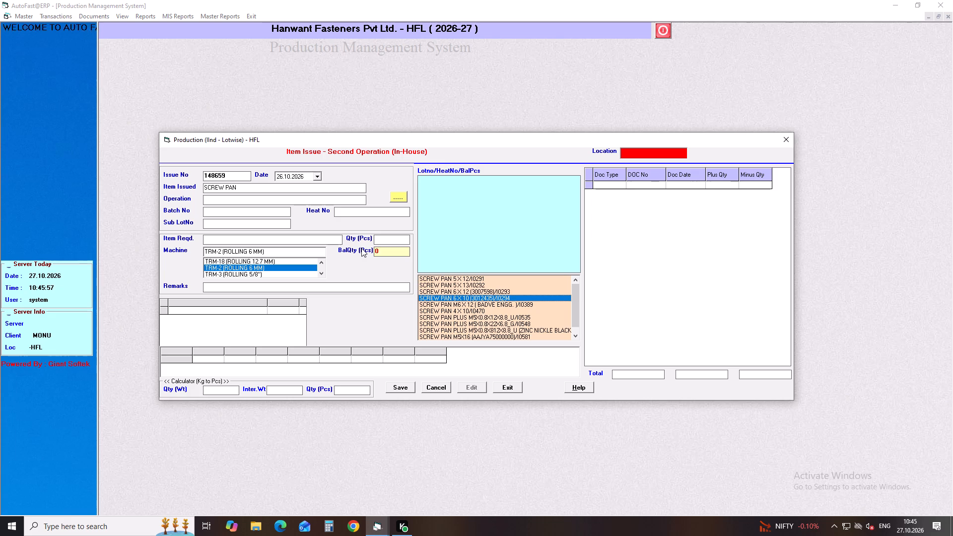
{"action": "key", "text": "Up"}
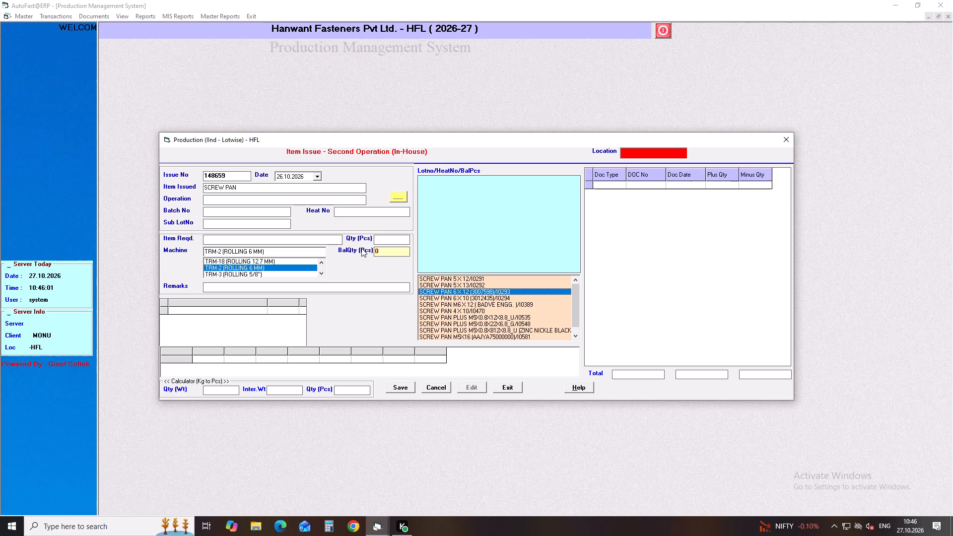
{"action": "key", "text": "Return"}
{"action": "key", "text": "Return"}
Choose the ROLLING operation and lot 00510526JP01 for the pan screw, keeping the issue quantity at 14480 pieces.
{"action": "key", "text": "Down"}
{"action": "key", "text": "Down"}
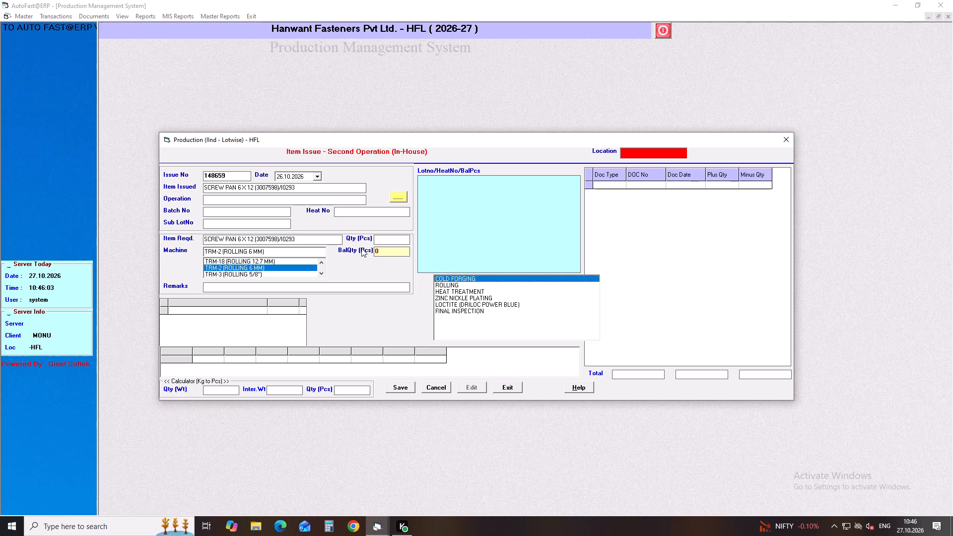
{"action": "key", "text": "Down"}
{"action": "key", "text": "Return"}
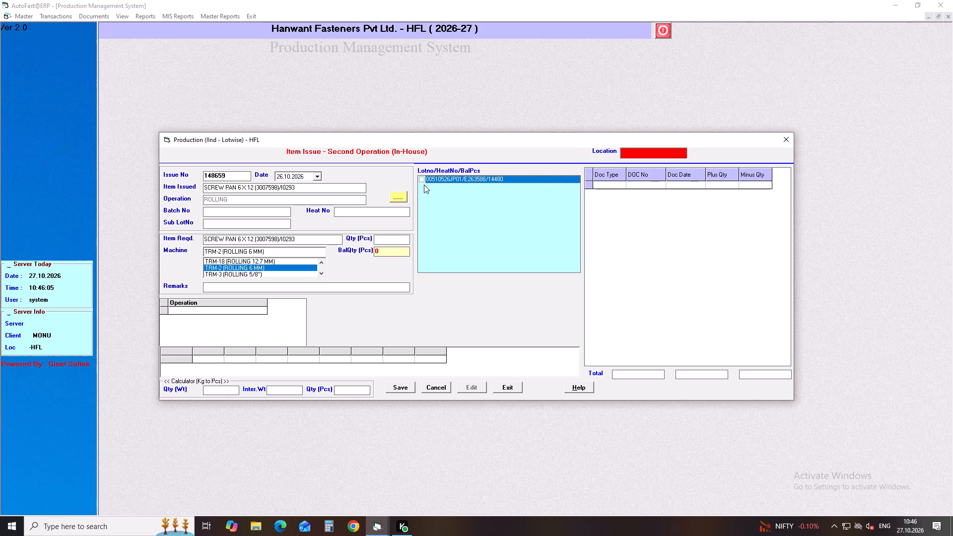
{"action": "left_click", "coordinate": [423, 181]}
{"action": "left_click_drag", "start_coordinate": [400, 238], "coordinate": [363, 248]}
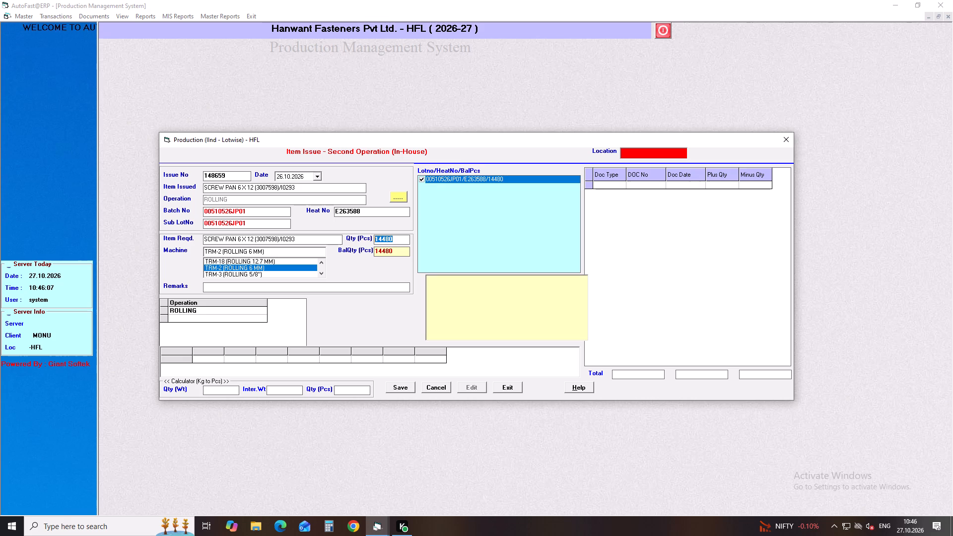
{"action": "left_click_drag", "start_coordinate": [363, 248], "coordinate": [361, 249]}
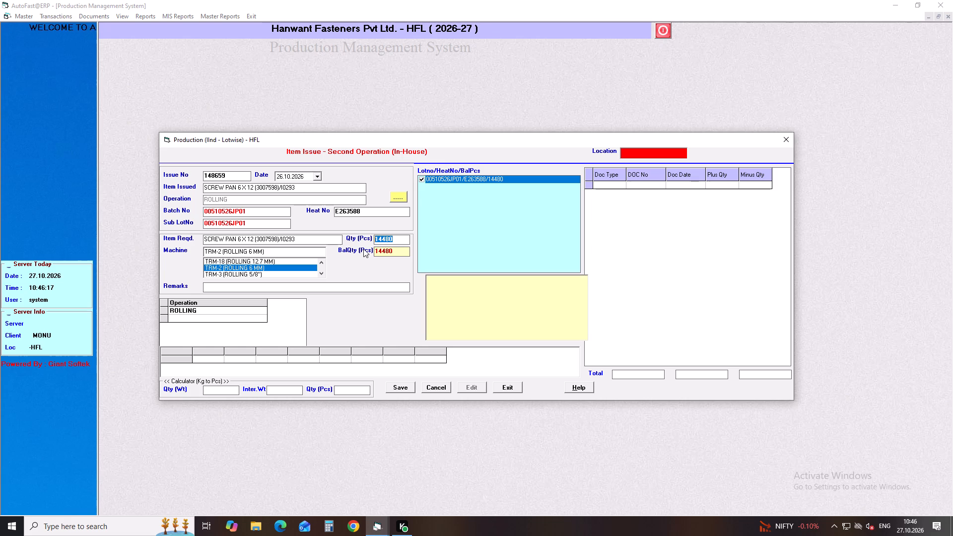
{"action": "left_click", "coordinate": [397, 241]}
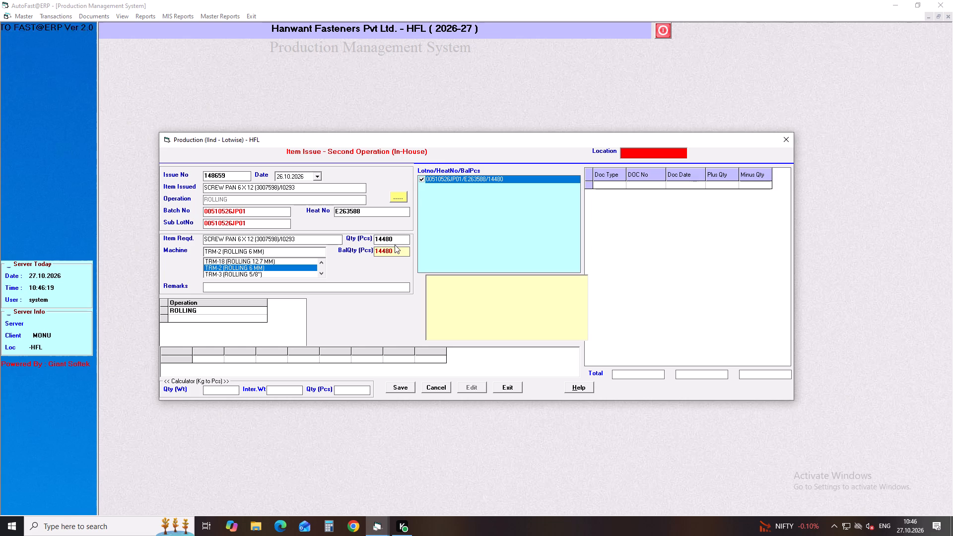
{"action": "key", "text": "Return"}
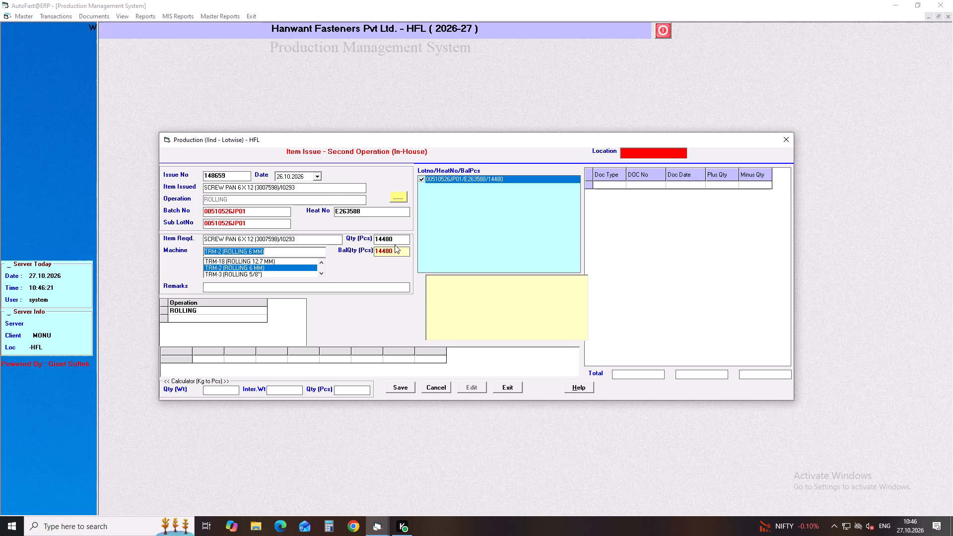
Assign machine TRM-5 (ROLLING 1/4") to the pan screw issue and save it, continuing to a new blank issue.
{"action": "key", "text": "Down"}
{"action": "key", "text": "Down"}
{"action": "key", "text": "Down"}
{"action": "key", "text": "Return"}
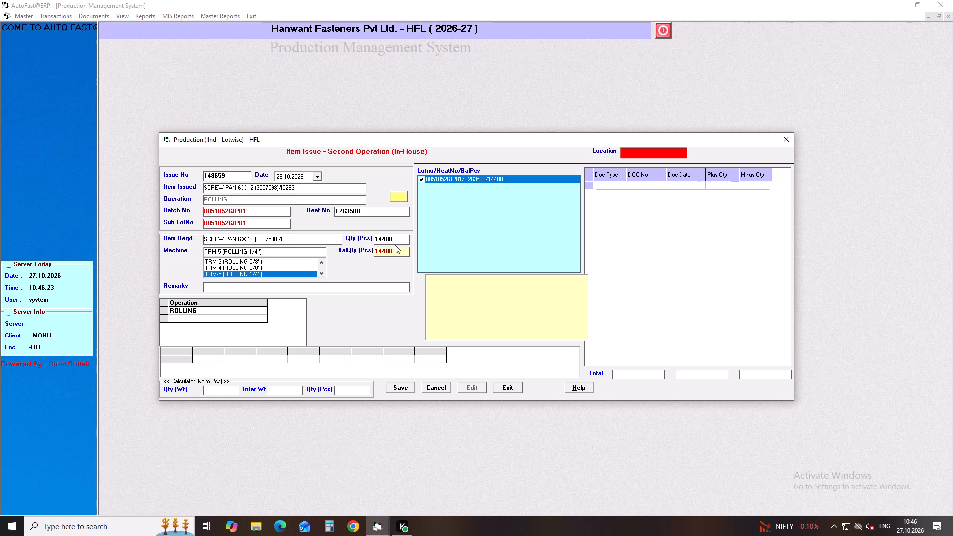
{"action": "key", "text": "Return"}
{"action": "key", "text": "Return"}
{"action": "key", "text": "Return"}
{"action": "key", "text": "Return"}
{"action": "key", "text": "Return"}
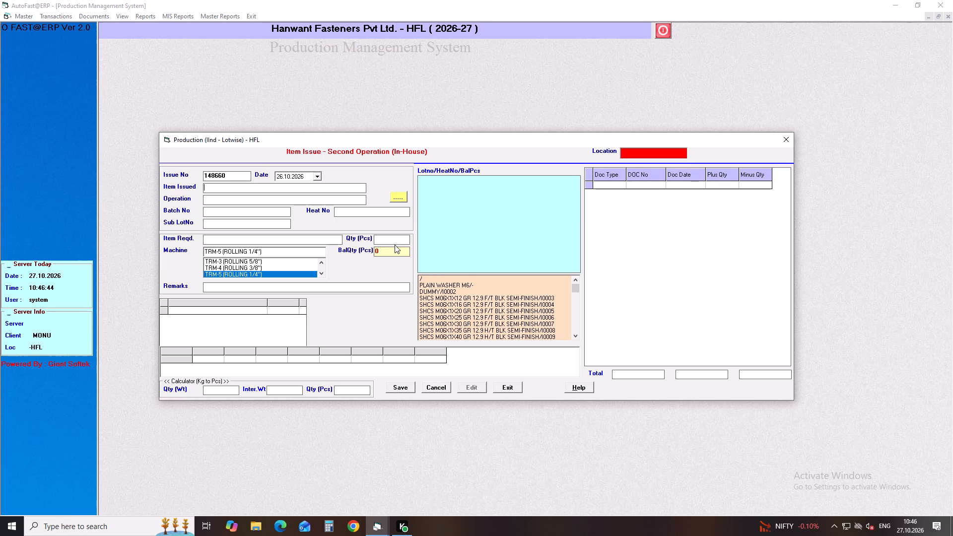
{"action": "key", "text": "Return"}
{"action": "key", "text": "Return"}
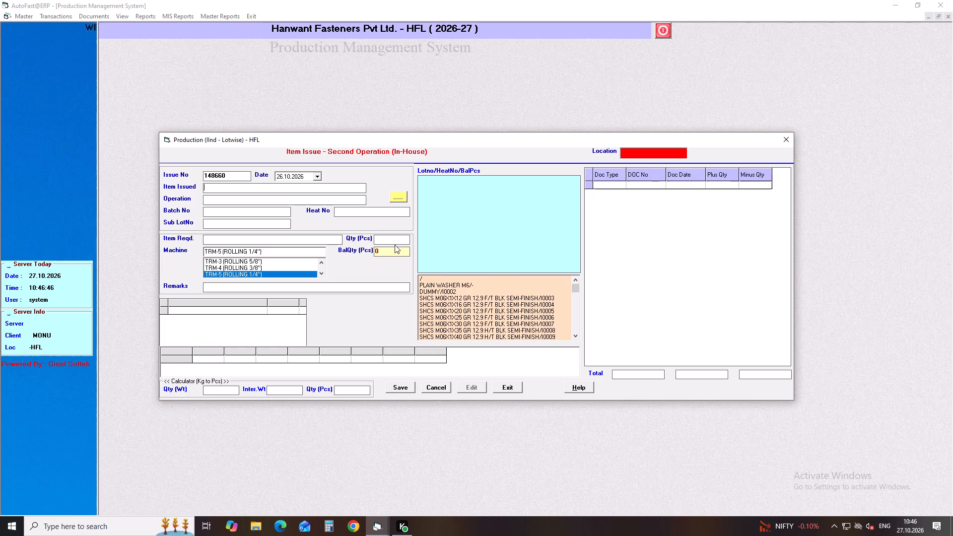
Select BOLT FLANGE M8 X 28/I0186 as the item for the new issue.
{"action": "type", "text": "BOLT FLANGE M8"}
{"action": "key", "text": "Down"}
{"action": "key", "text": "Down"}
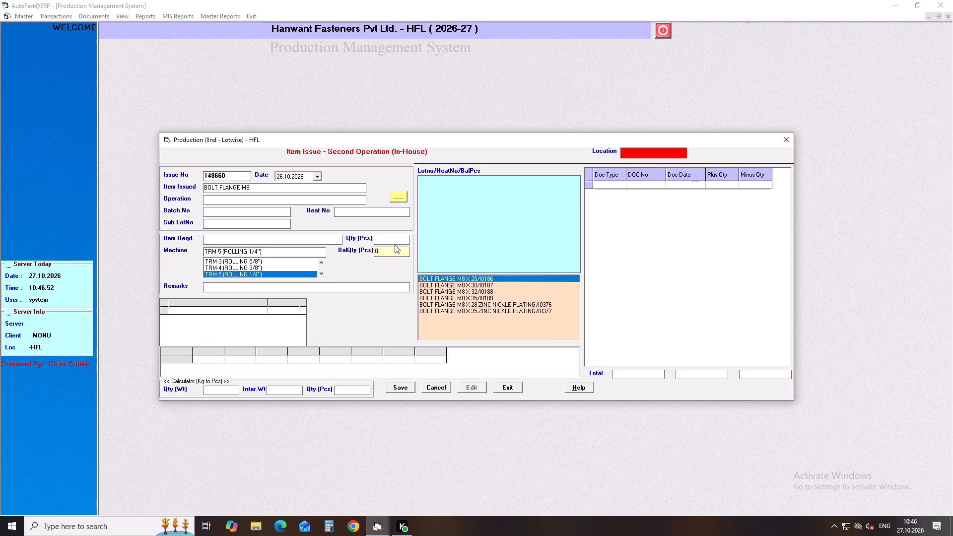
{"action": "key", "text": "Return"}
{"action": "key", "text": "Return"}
Choose the ROLLING operation and lot 00507426JP01 for the M8 flange bolt and set the issue quantity to 10299 pieces.
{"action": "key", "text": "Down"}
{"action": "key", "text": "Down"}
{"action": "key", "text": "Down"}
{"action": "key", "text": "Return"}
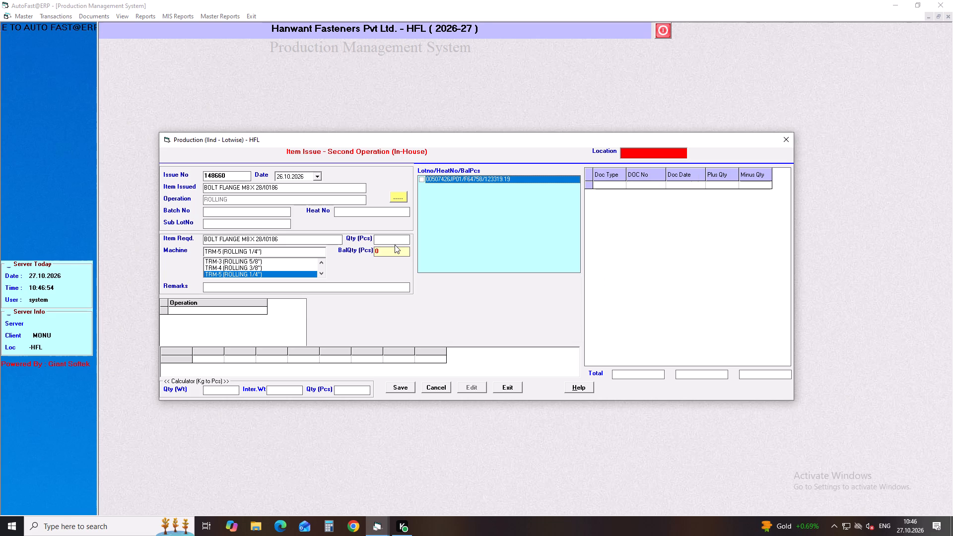
{"action": "left_click", "coordinate": [421, 179]}
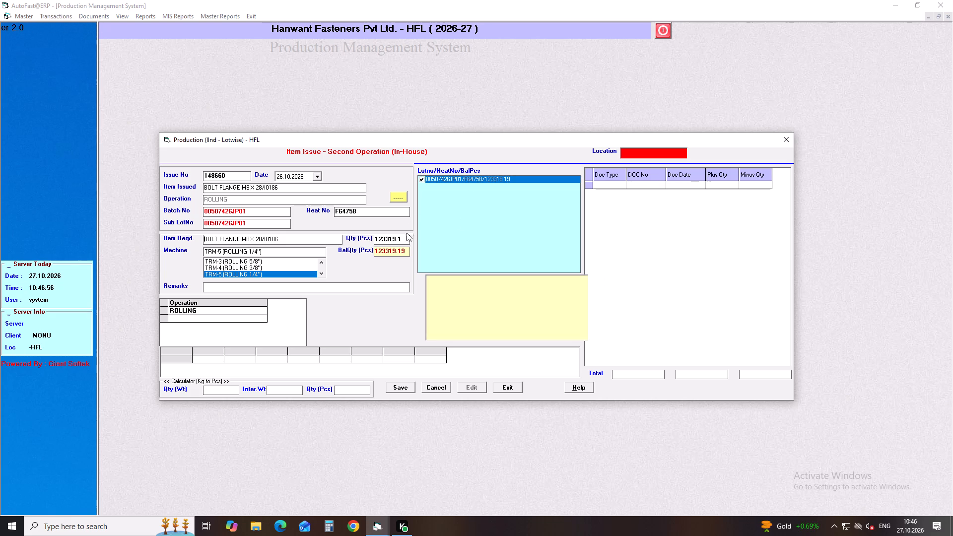
{"action": "left_click_drag", "start_coordinate": [403, 243], "coordinate": [324, 246]}
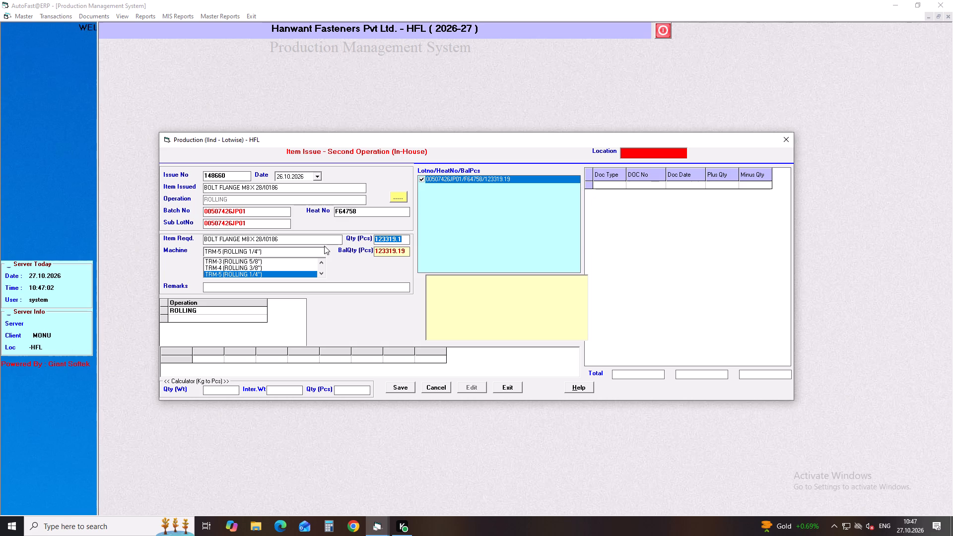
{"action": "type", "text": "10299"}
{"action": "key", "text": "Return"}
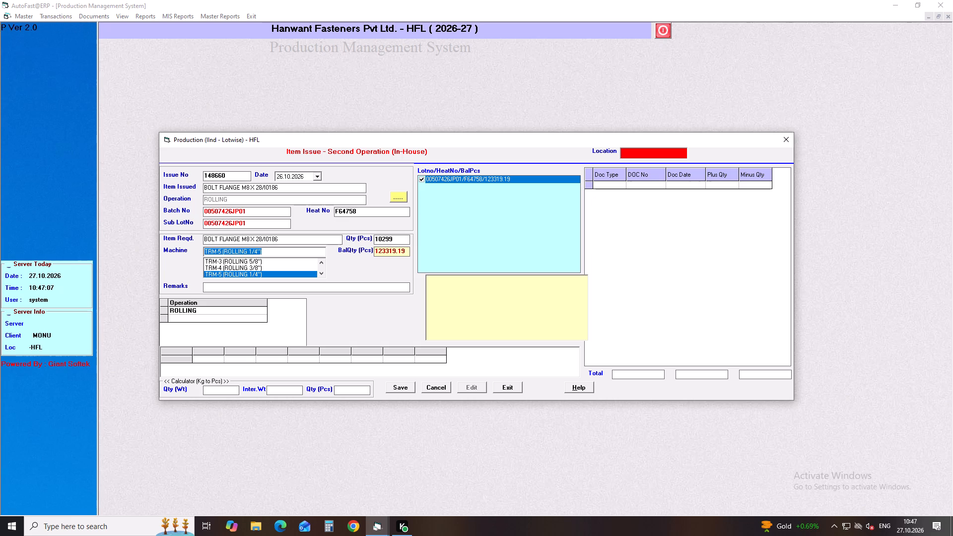
Assign machine TRM-6 (ROLLING 8M) to the M8 flange bolt issue and save it, continuing to a new blank issue.
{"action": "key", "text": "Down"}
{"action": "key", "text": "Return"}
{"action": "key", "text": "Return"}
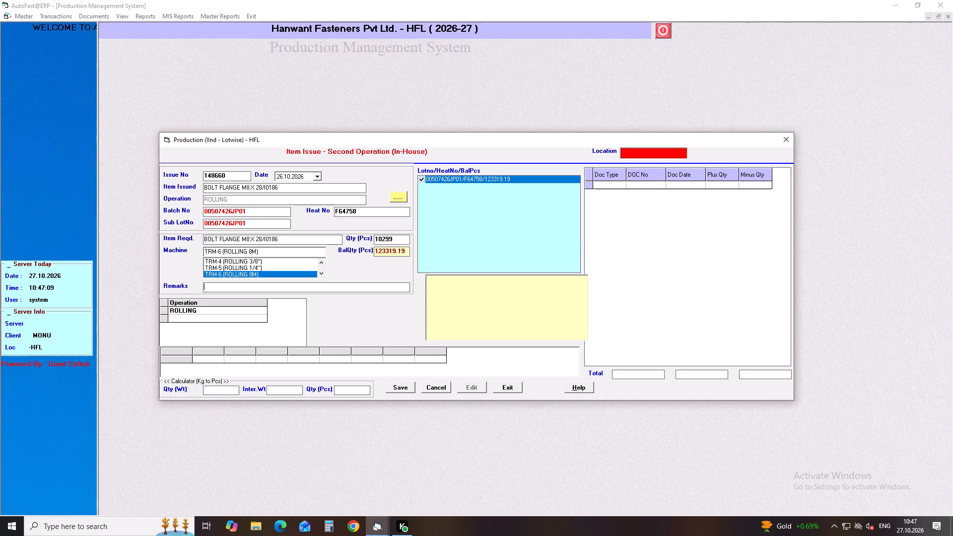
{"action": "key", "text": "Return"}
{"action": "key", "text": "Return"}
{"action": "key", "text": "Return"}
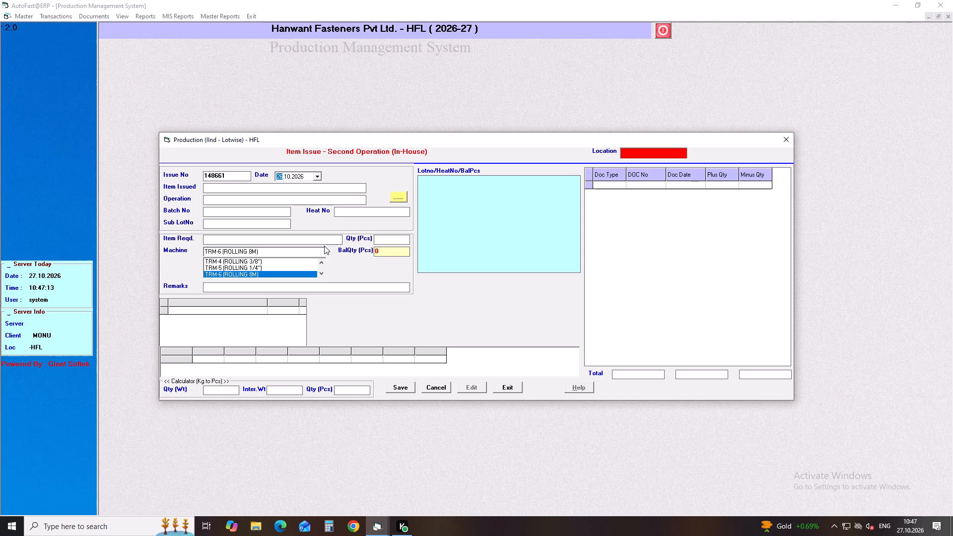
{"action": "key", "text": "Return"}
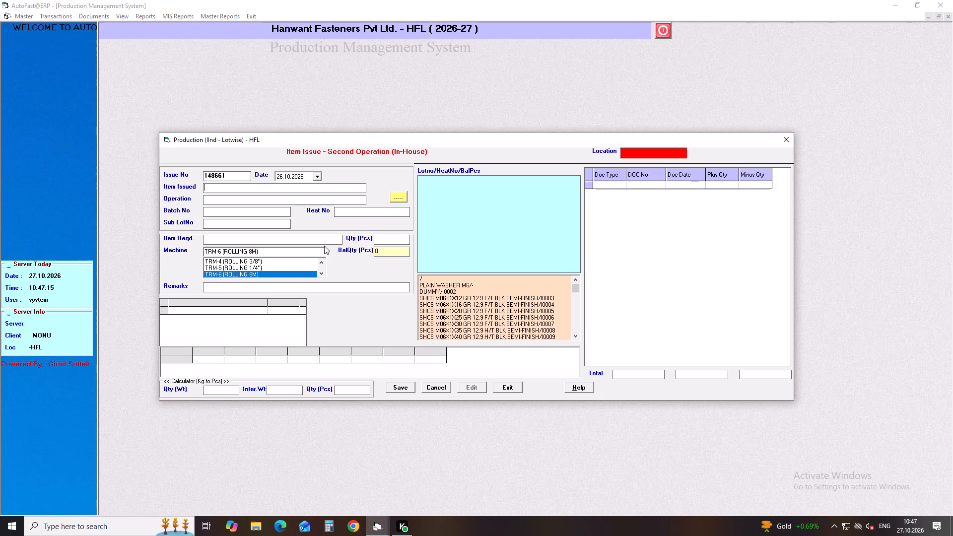
Select BOLT BODY COVER SET M6X10/I0178 as the item for the new issue.
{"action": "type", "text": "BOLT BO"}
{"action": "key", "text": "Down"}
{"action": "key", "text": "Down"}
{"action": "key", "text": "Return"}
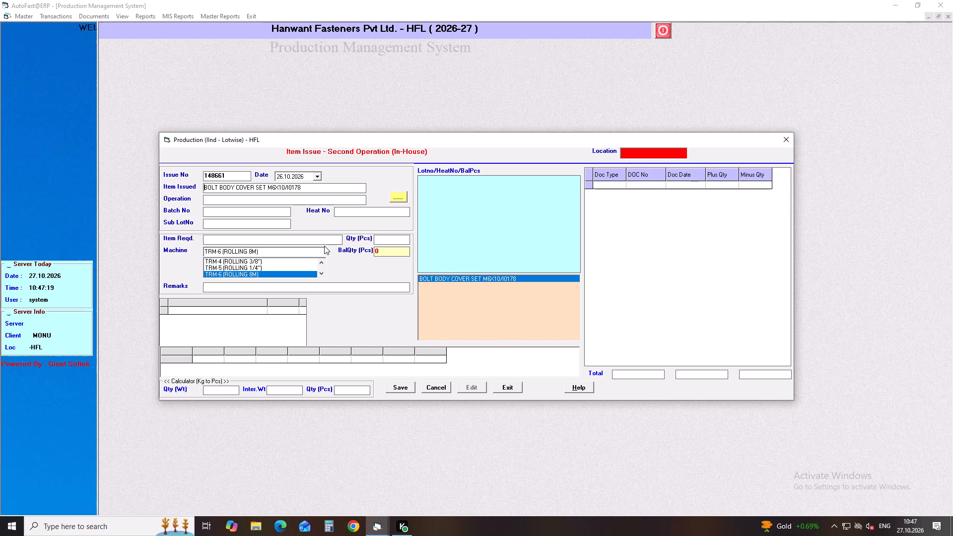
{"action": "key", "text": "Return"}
Choose the ROLLING operation and lot 00504826JP01 for the body cover bolt and set the issue quantity to 41320 pieces.
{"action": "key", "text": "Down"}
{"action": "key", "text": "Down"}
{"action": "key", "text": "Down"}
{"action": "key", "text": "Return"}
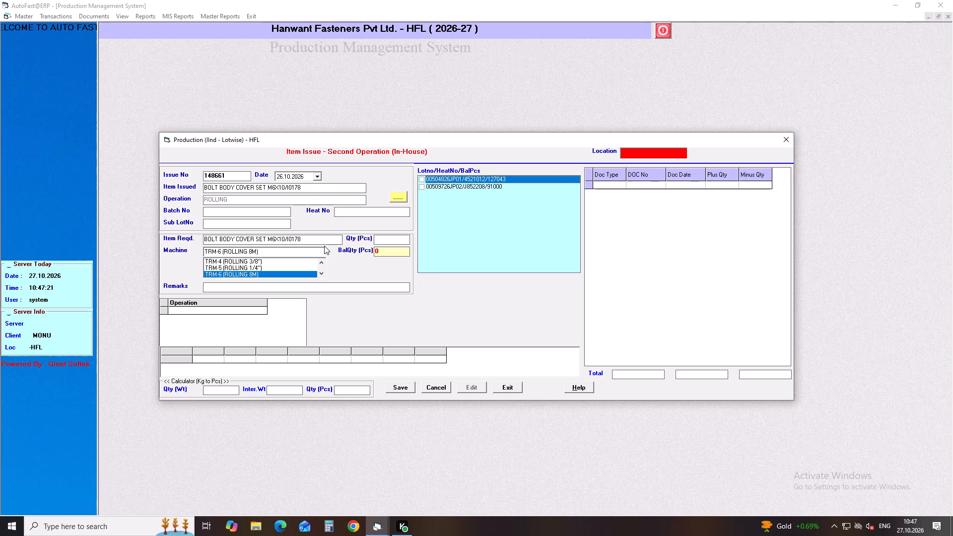
{"action": "left_click", "coordinate": [421, 180]}
{"action": "left_click_drag", "start_coordinate": [405, 240], "coordinate": [356, 242]}
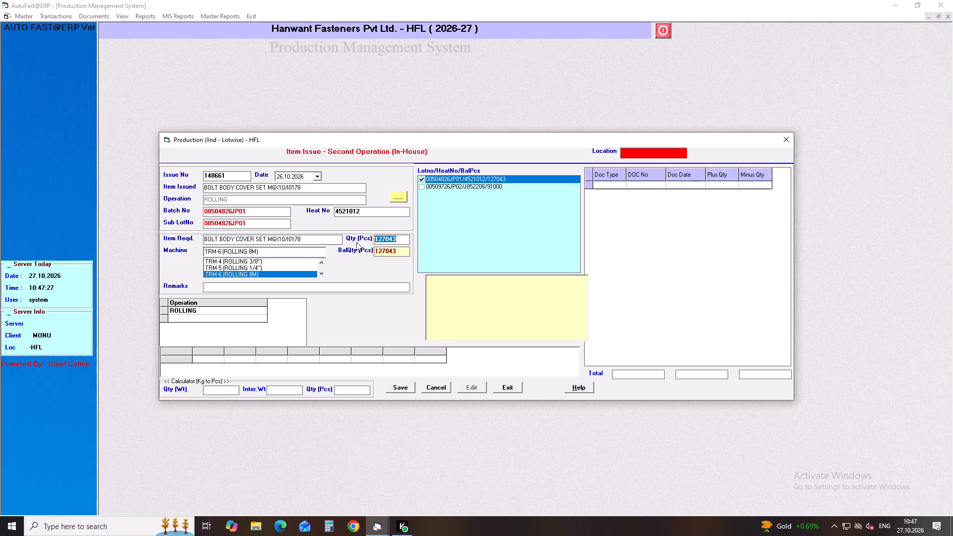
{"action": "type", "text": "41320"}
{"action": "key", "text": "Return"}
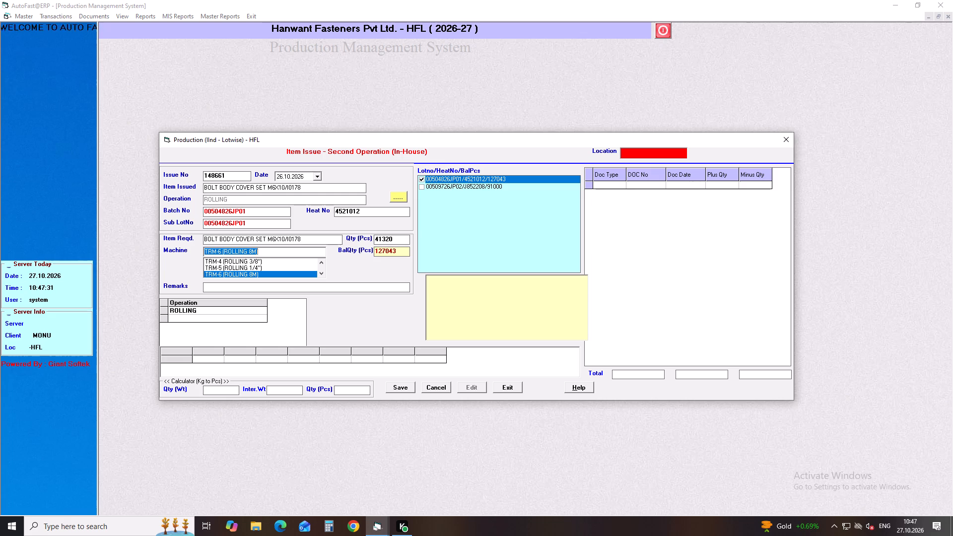
Assign machine TRM-8 (ROLLING 6MM) to the body cover bolt issue and save it, continuing to a new blank issue.
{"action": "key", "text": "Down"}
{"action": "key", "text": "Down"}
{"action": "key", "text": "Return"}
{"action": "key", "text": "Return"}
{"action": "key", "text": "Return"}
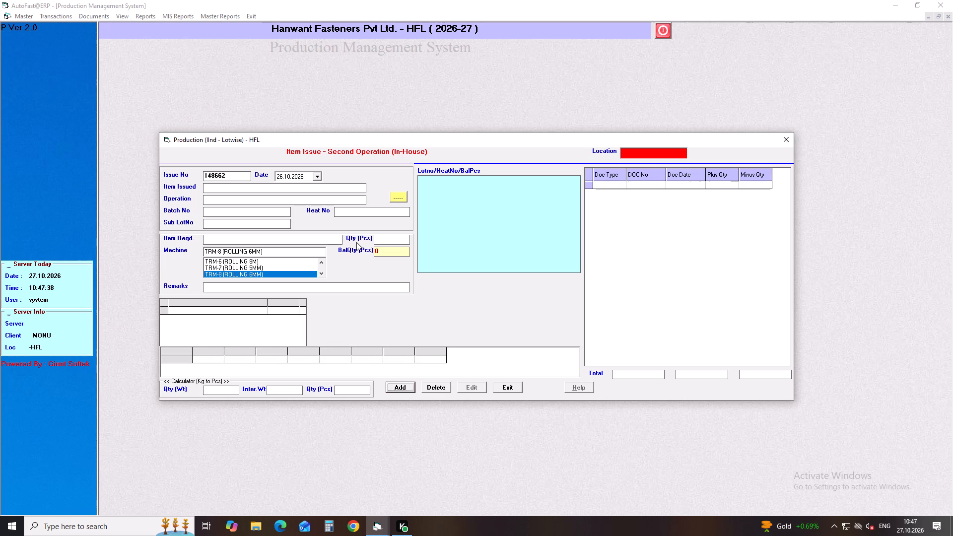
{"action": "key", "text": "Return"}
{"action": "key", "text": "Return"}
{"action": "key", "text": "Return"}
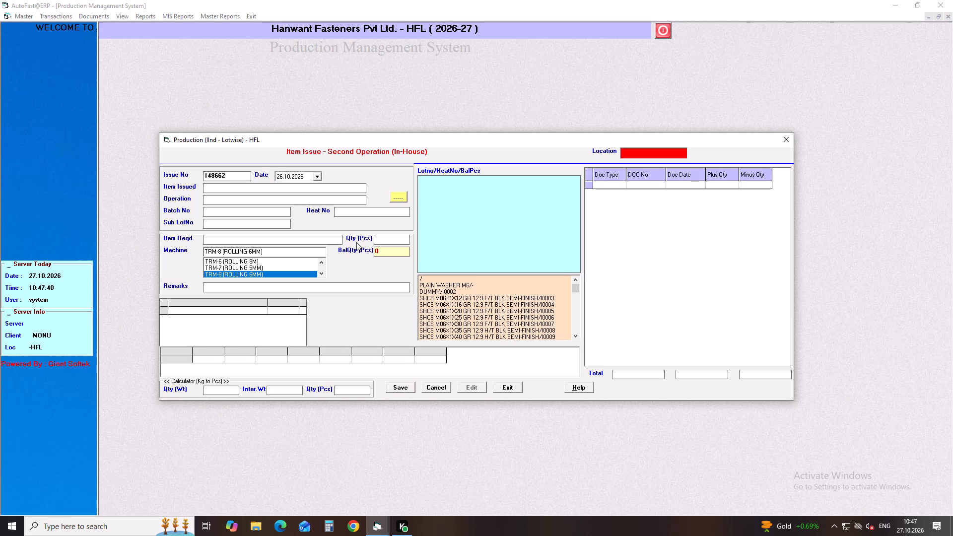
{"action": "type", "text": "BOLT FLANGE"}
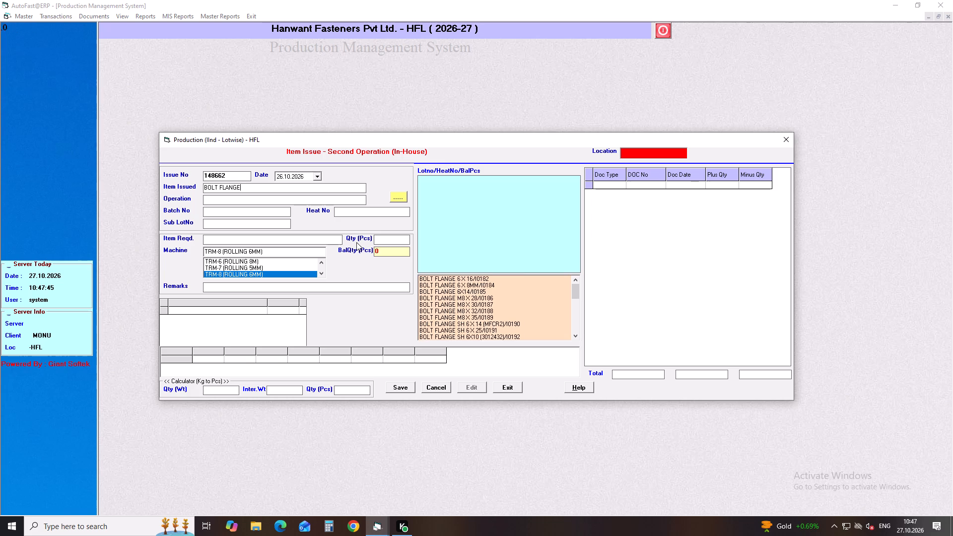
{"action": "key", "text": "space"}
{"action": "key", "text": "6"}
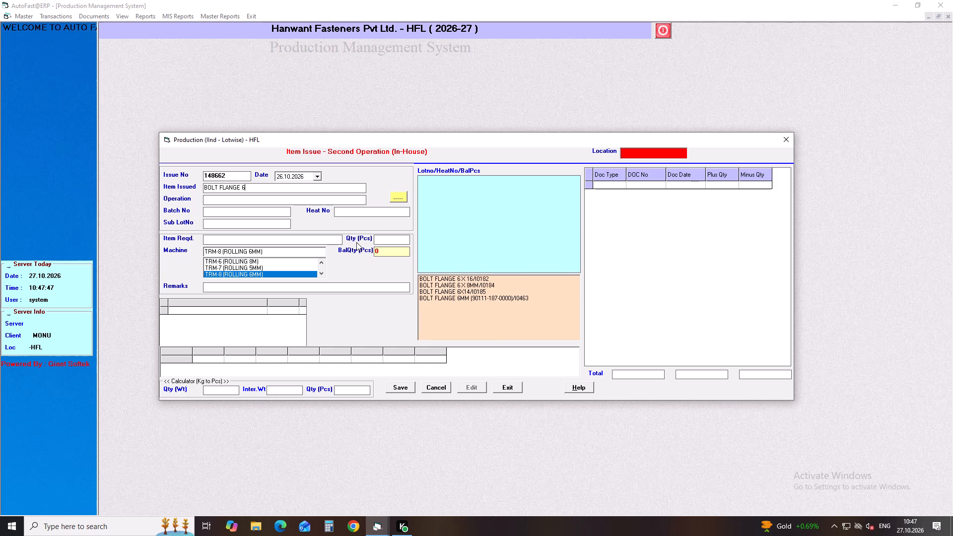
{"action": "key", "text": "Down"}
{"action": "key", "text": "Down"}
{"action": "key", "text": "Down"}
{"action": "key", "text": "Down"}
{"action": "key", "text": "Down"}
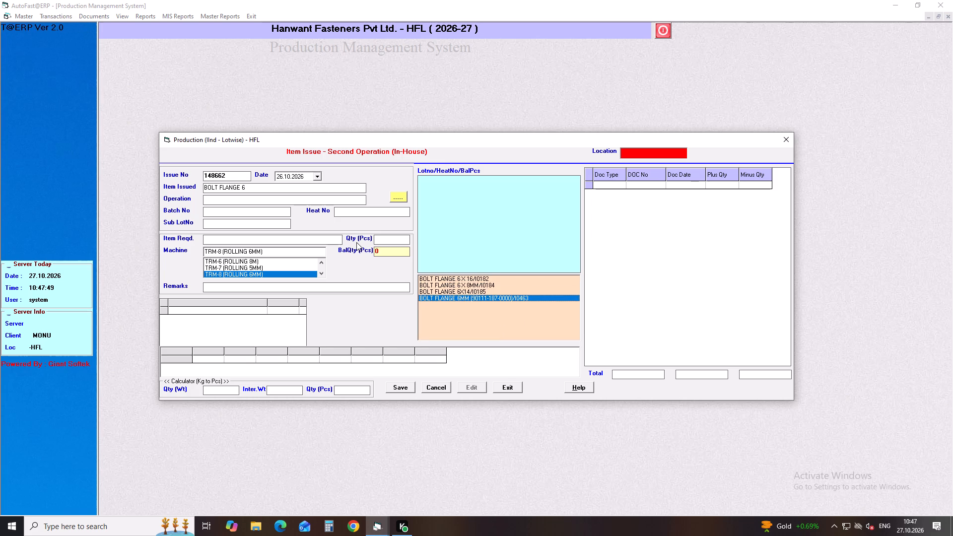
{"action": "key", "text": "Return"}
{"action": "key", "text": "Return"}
Choose the ROLLING operation and lot 00505926JP01 for the 6 mm flange bolt and set the issue quantity to 39310 pieces.
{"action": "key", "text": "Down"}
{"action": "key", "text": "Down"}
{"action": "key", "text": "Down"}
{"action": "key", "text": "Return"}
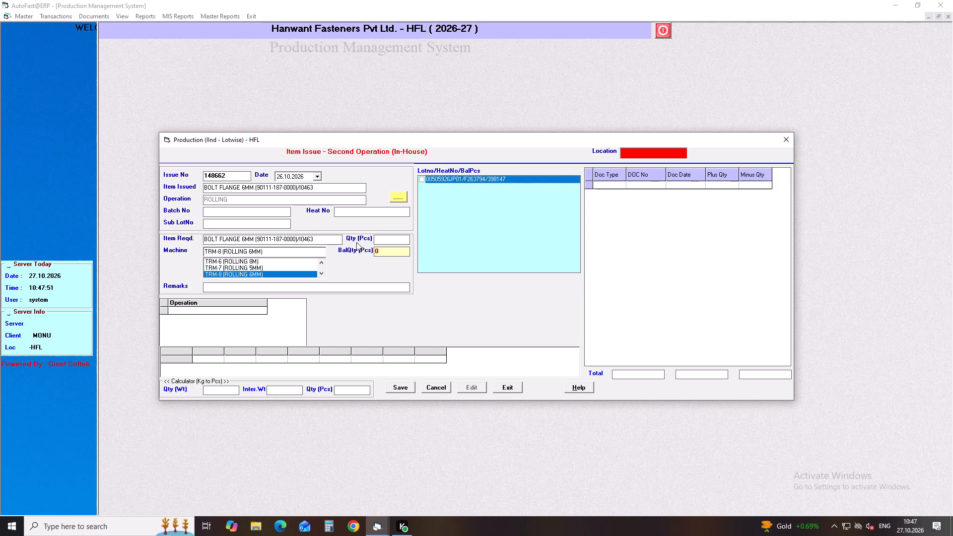
{"action": "left_click", "coordinate": [421, 179]}
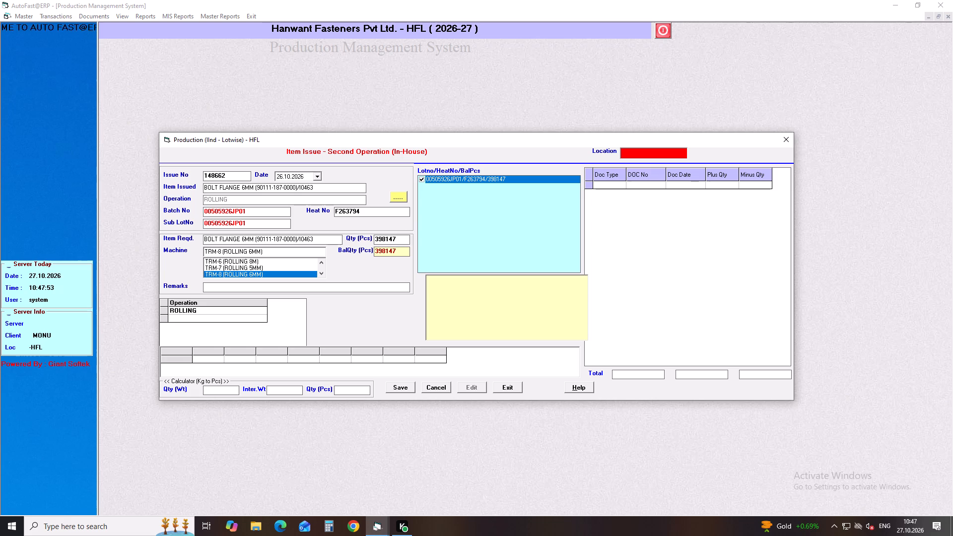
{"action": "left_click_drag", "start_coordinate": [401, 237], "coordinate": [360, 243]}
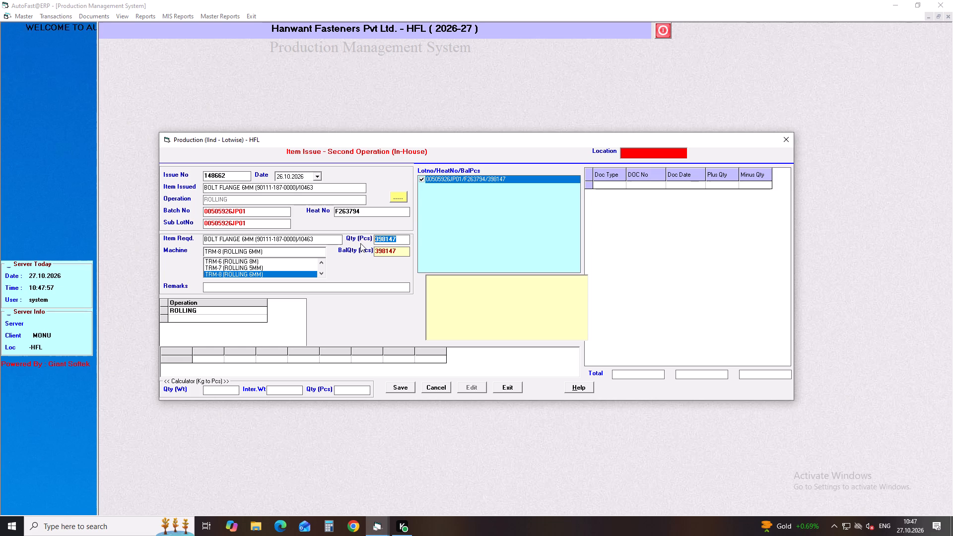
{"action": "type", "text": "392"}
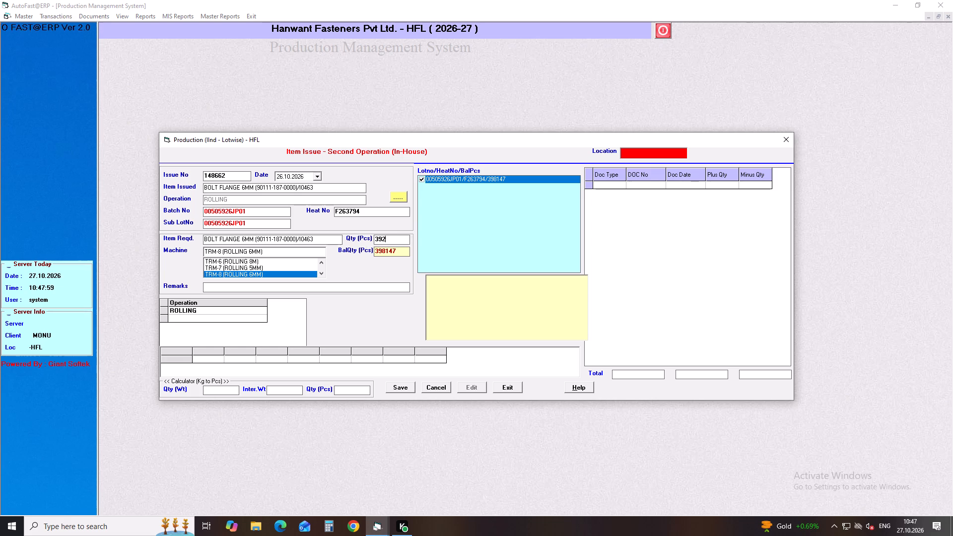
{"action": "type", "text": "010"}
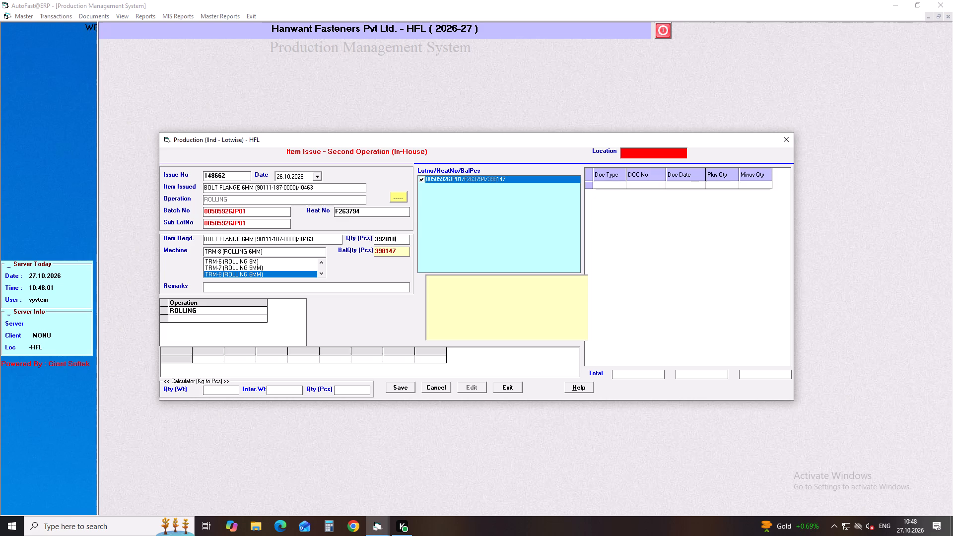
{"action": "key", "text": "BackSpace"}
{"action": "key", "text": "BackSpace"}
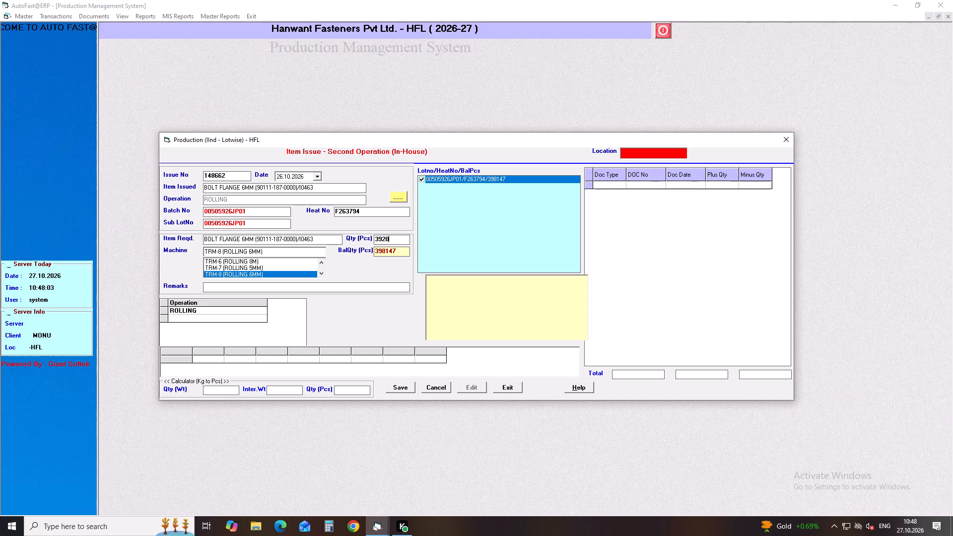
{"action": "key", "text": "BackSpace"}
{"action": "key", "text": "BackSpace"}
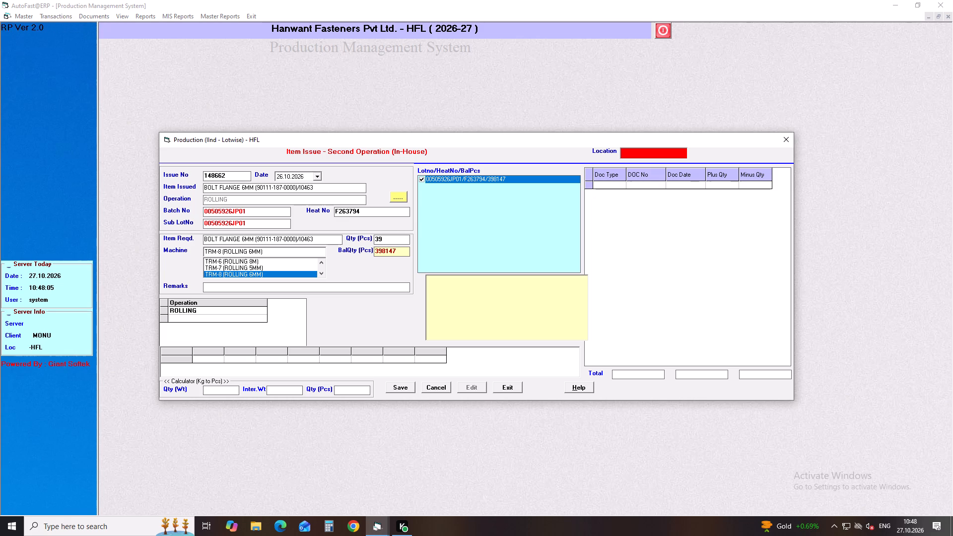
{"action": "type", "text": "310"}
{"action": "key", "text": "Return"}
Assign machine TRM-11 (ROLLING 8MM) to the 6 mm flange bolt issue and save it, continuing to a new blank issue.
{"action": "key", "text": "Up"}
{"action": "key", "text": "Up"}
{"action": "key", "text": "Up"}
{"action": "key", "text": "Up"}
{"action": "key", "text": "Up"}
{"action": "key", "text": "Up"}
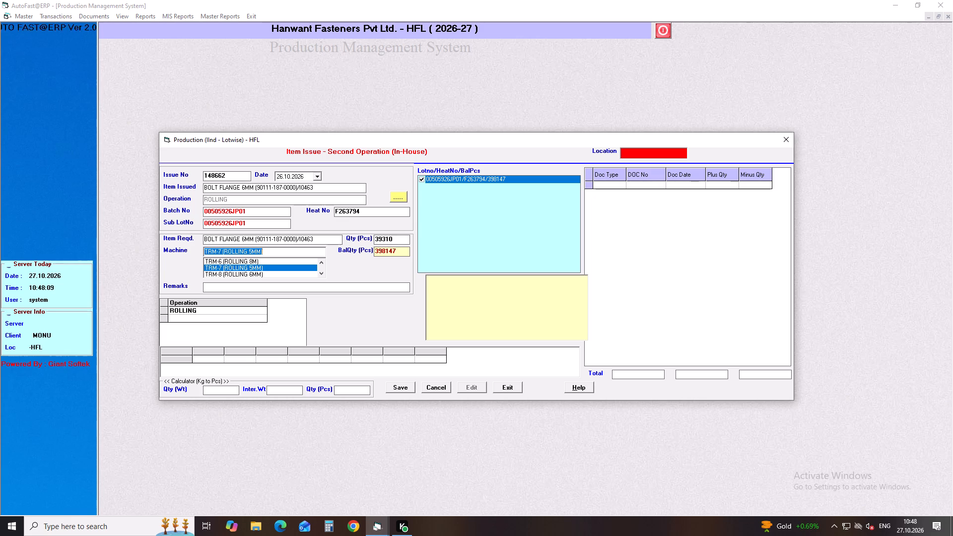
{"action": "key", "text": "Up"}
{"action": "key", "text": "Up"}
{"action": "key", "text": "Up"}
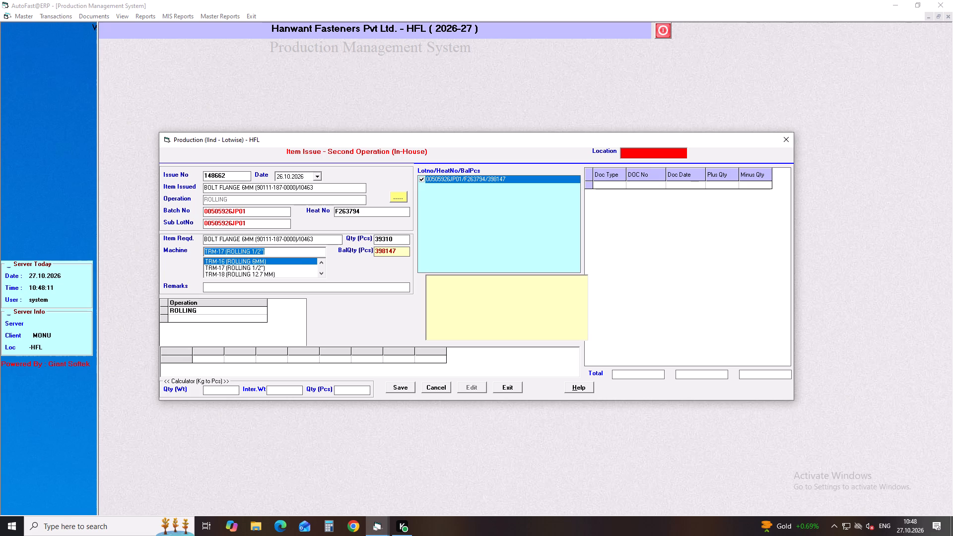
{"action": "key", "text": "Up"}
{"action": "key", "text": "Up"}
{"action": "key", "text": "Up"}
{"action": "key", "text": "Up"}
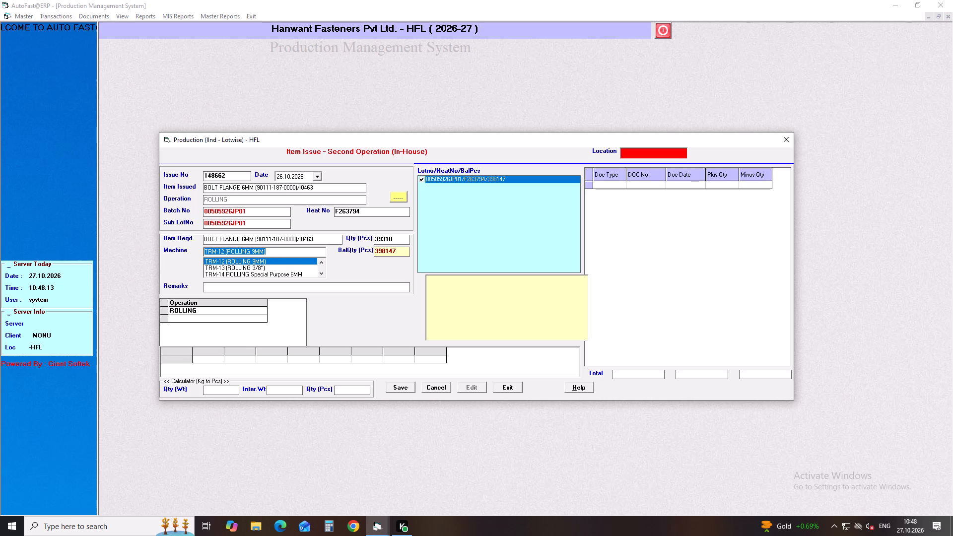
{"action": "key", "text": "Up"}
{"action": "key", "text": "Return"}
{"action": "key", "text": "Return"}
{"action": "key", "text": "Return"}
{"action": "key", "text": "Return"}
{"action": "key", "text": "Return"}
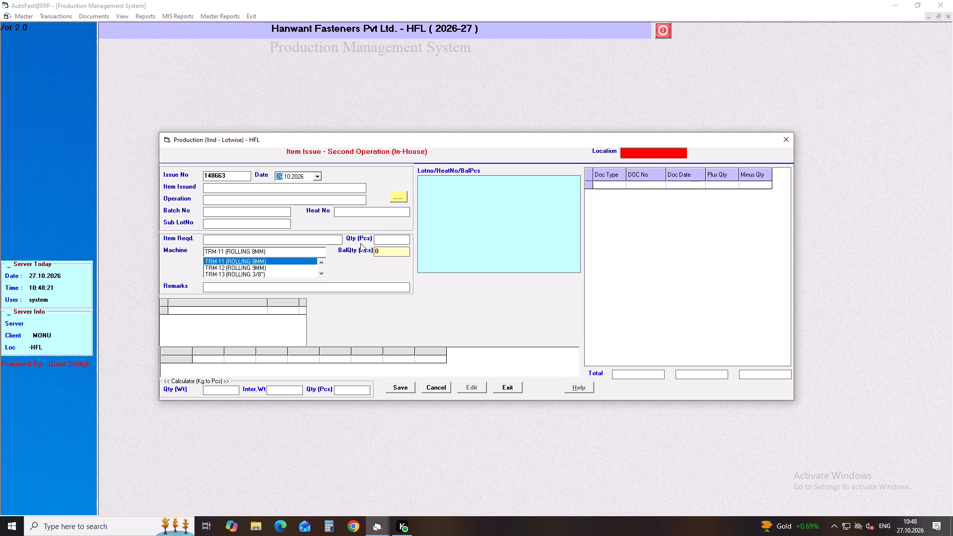
Select BOLT HEX 6 X 25/I0204 as the item for the new issue.
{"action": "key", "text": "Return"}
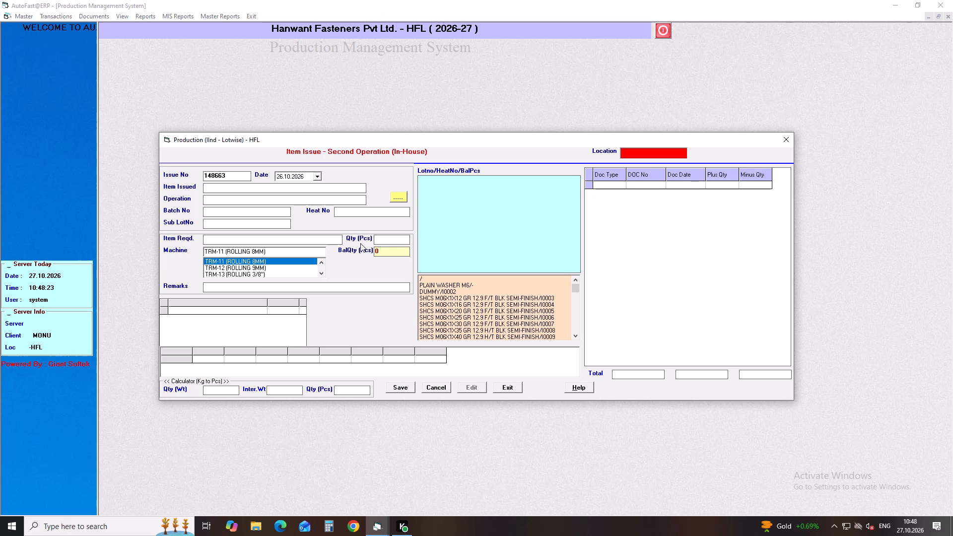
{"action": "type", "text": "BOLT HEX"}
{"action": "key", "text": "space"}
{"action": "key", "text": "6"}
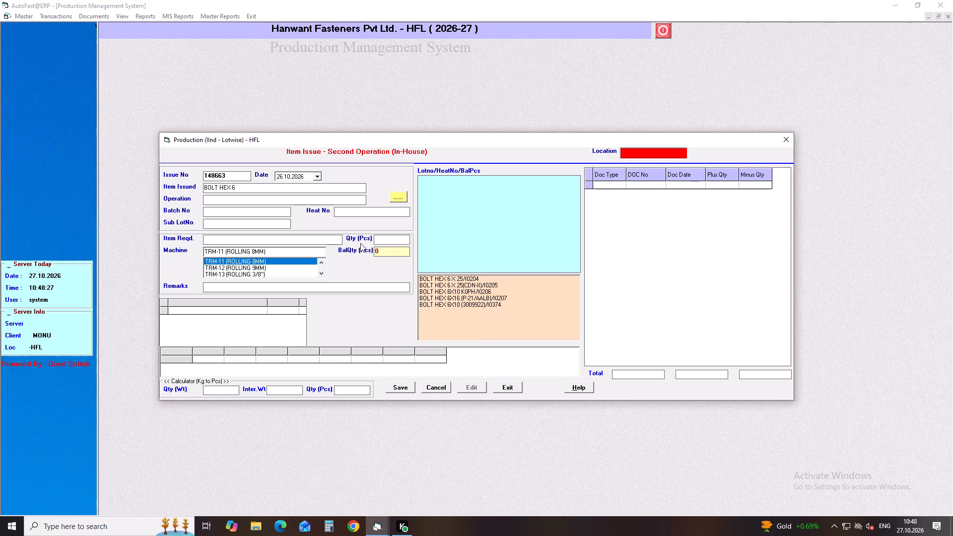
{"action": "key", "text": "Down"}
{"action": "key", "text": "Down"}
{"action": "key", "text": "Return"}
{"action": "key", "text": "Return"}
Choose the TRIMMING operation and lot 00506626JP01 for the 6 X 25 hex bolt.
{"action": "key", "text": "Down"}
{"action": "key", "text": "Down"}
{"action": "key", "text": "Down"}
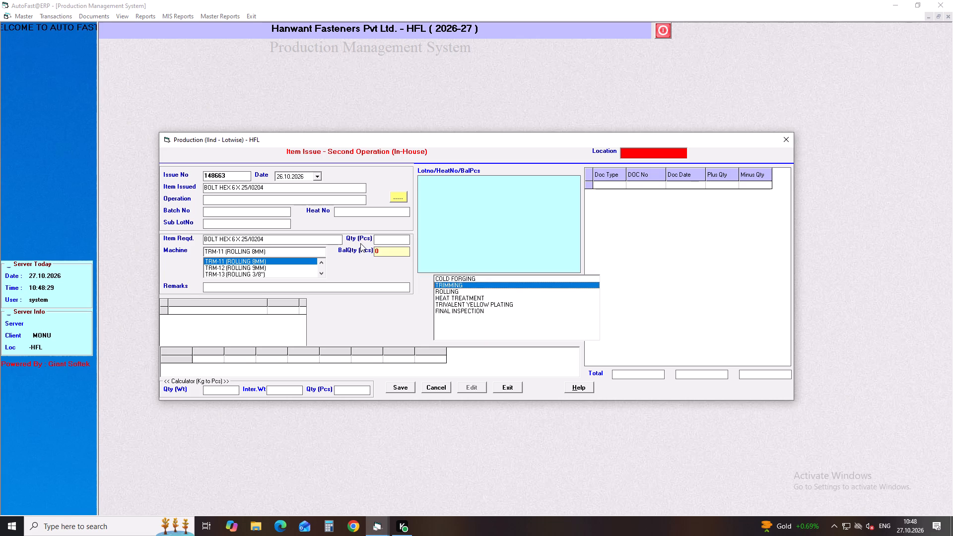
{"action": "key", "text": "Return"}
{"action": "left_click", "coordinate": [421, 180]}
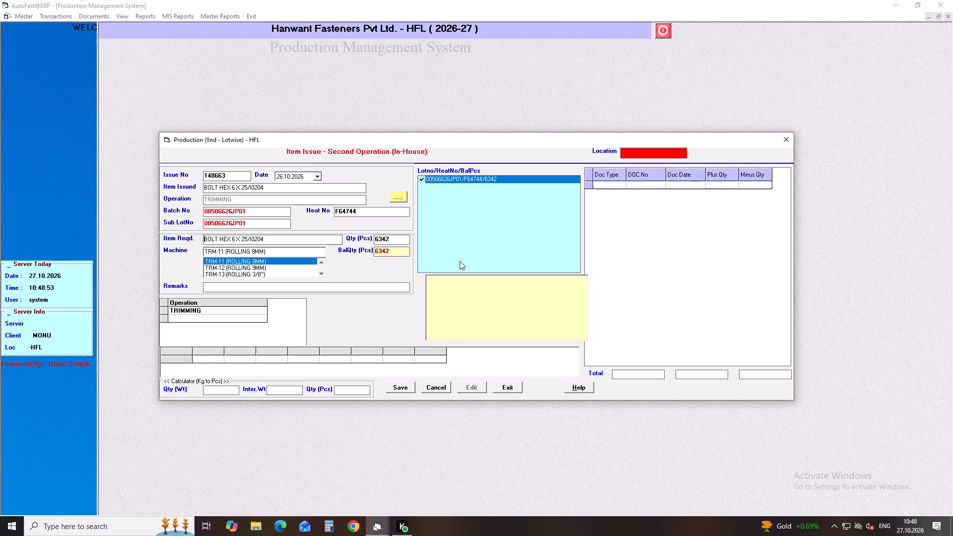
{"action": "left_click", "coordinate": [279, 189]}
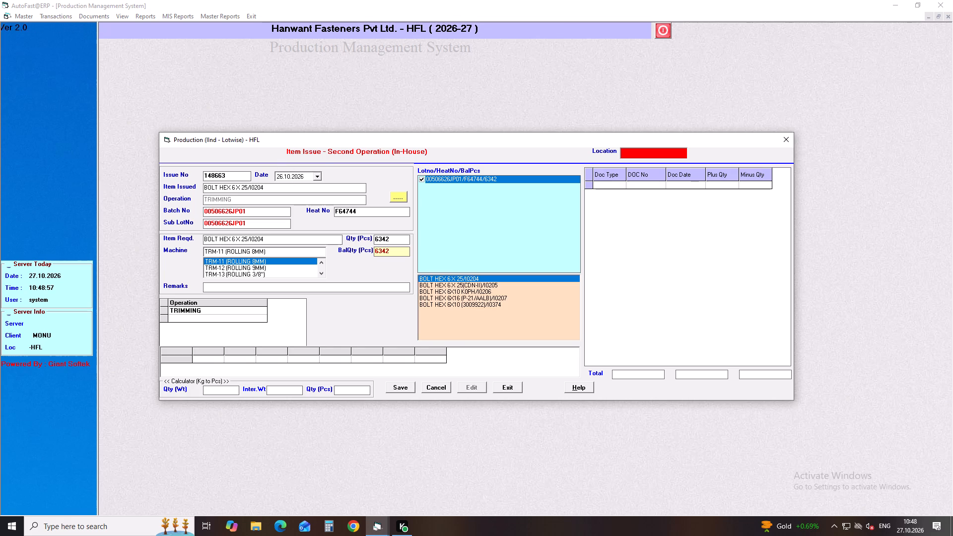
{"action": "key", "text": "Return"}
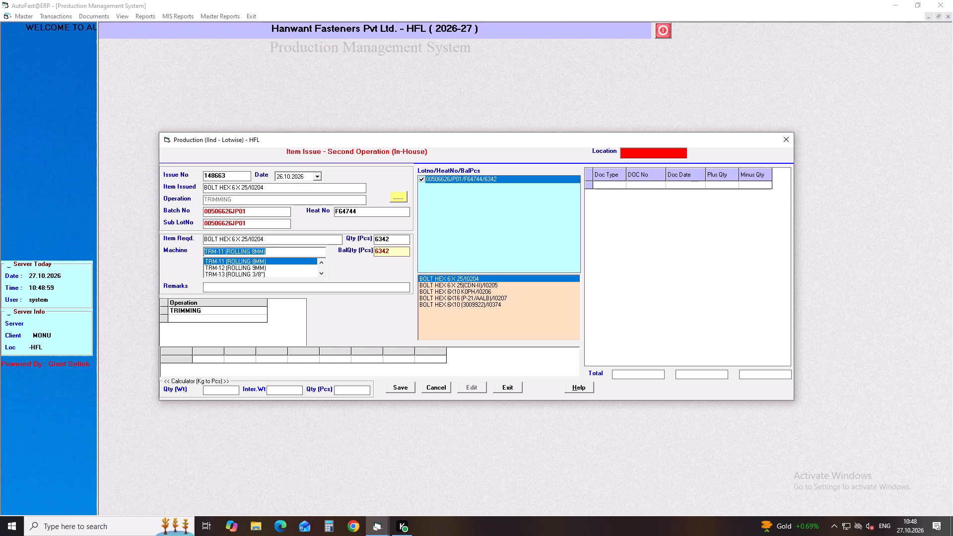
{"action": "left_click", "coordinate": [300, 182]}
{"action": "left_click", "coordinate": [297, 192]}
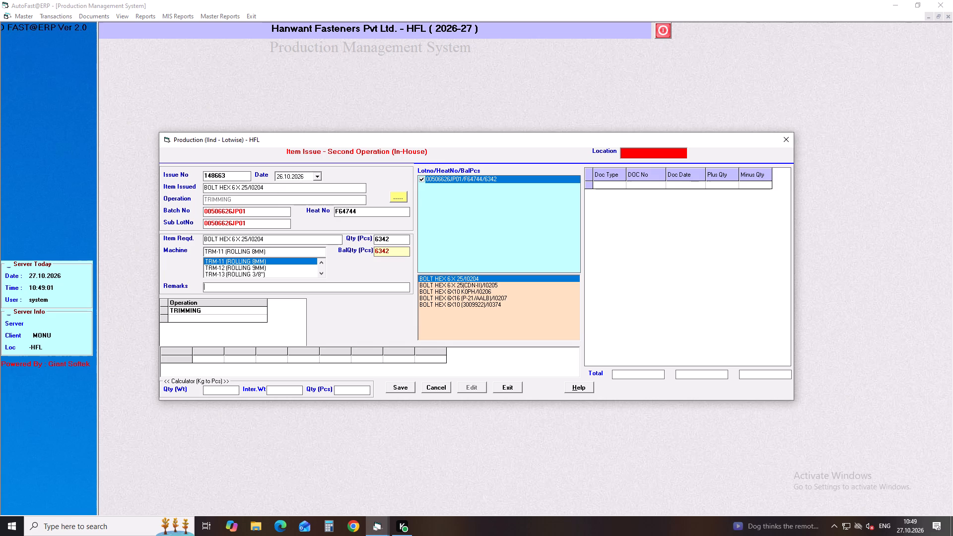
Change the hex bolt's operation to ROLLING, choose lot 00506626JP01 and set the issue quantity to 52200 pieces.
{"action": "left_click", "coordinate": [297, 188]}
{"action": "key", "text": "Return"}
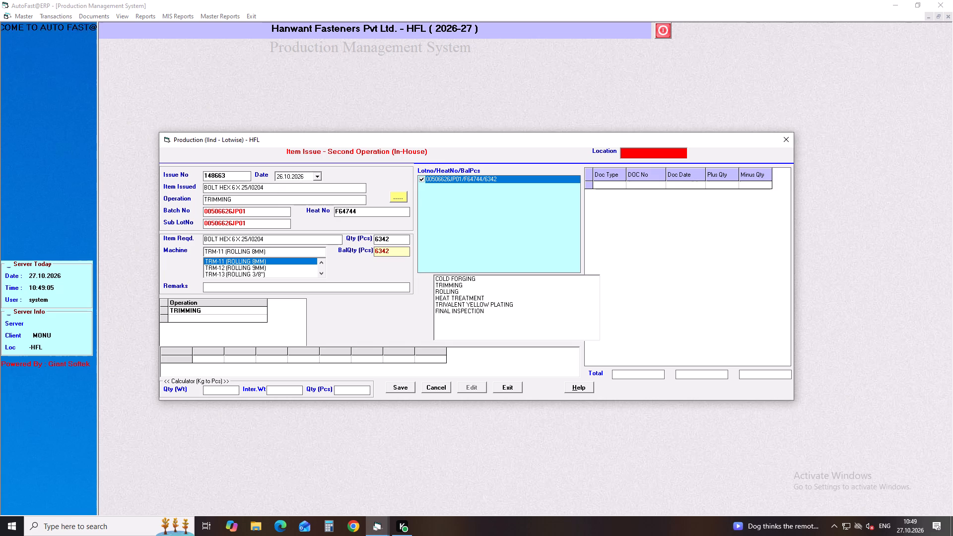
{"action": "key", "text": "Down"}
{"action": "key", "text": "Down"}
{"action": "key", "text": "Down"}
{"action": "key", "text": "Down"}
{"action": "key", "text": "Return"}
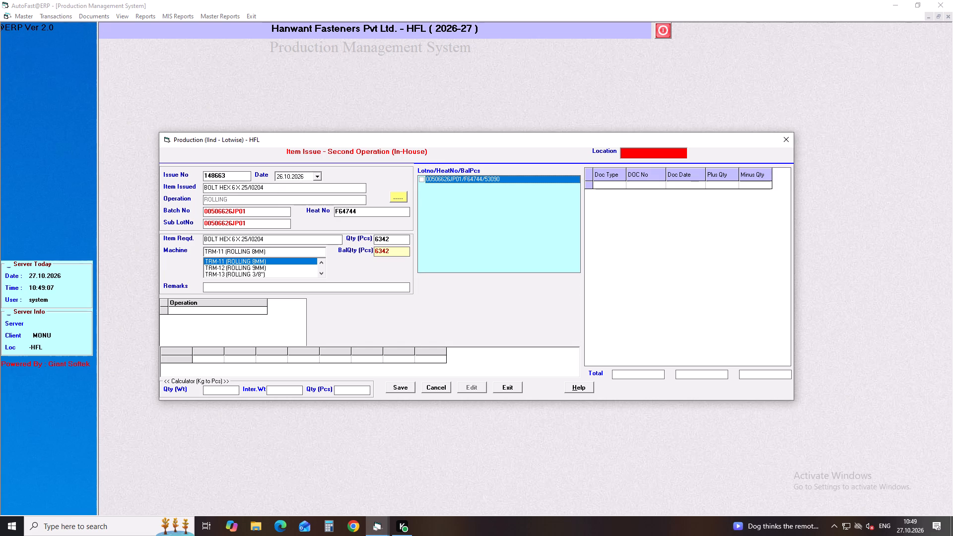
{"action": "left_click", "coordinate": [424, 181]}
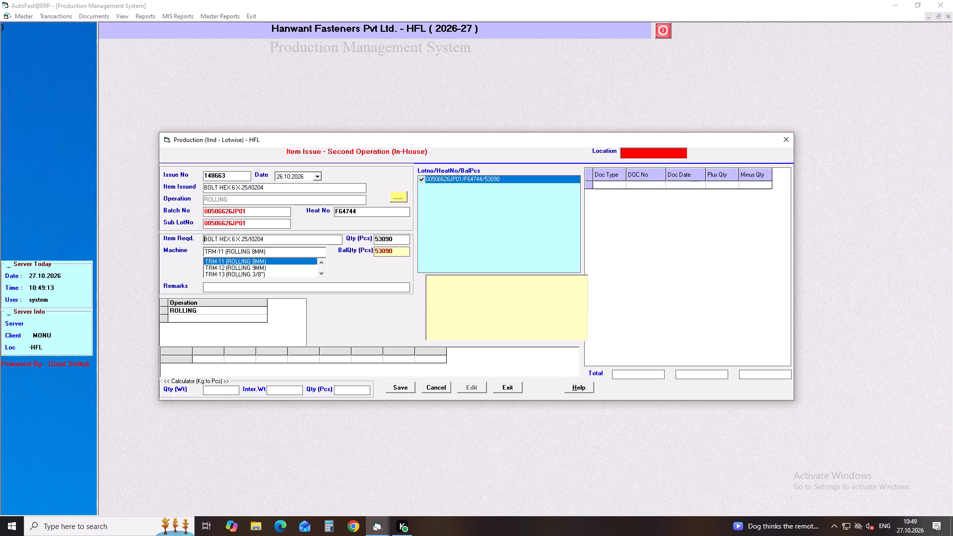
{"action": "left_click_drag", "start_coordinate": [398, 239], "coordinate": [366, 240]}
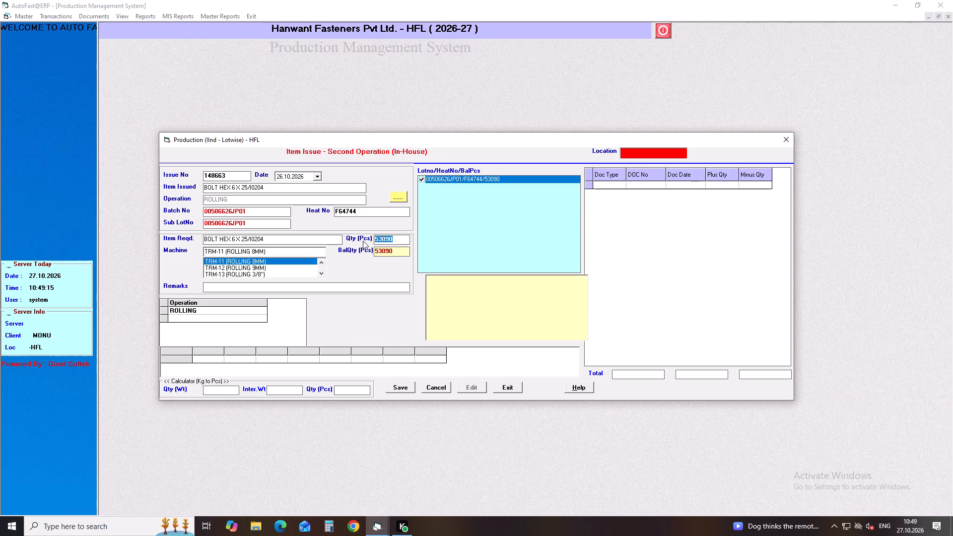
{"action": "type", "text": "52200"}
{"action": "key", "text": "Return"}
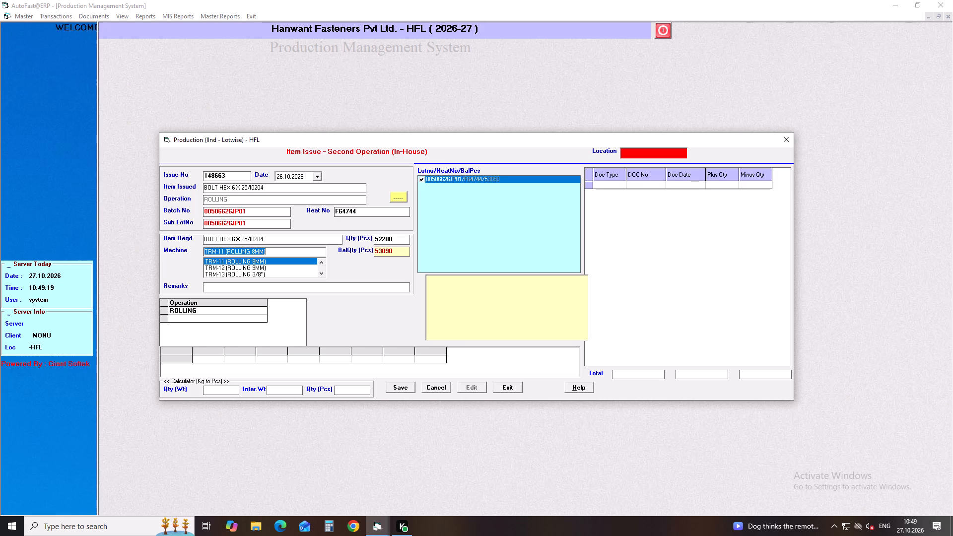
Assign machine TRM-12 (ROLLING 9MM) to the hex bolt issue and save it, continuing to a new blank issue.
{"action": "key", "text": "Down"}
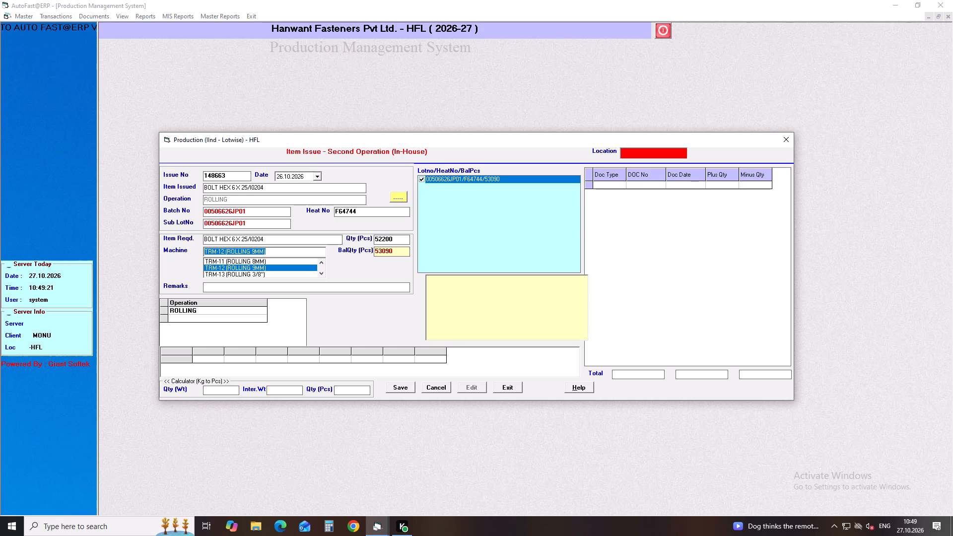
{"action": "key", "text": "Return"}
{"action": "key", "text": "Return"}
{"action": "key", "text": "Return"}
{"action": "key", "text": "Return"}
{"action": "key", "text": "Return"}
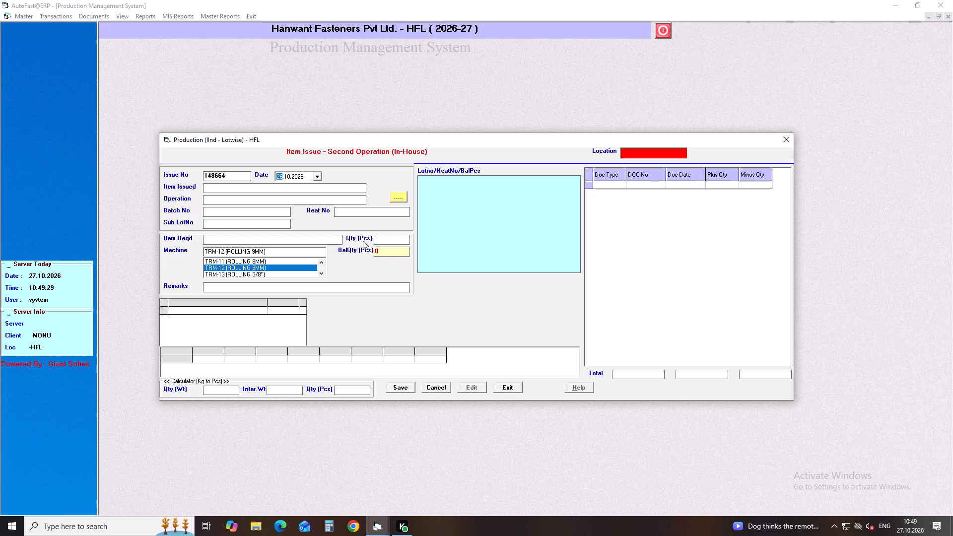
Select BOLT M6X10X1.0MM (AAGG)/I0219 as the item for the new issue.
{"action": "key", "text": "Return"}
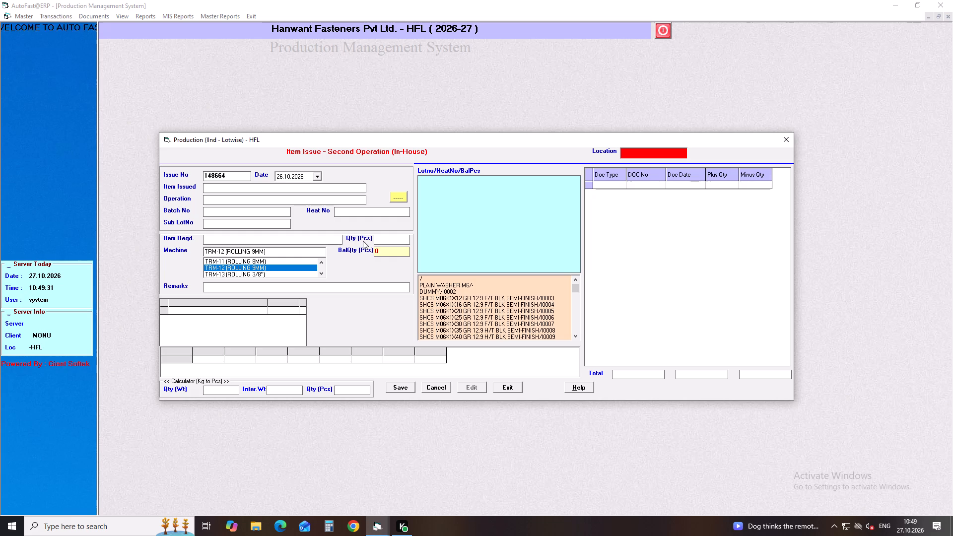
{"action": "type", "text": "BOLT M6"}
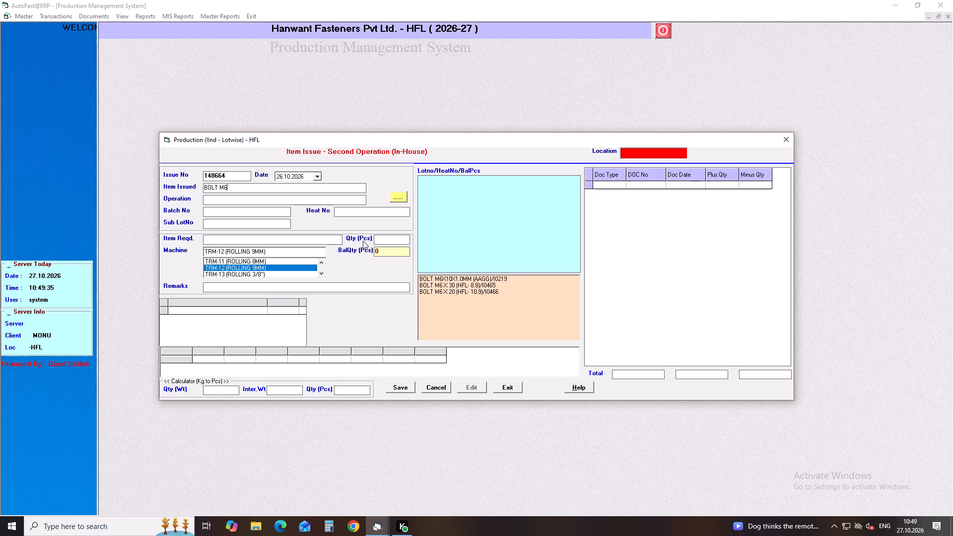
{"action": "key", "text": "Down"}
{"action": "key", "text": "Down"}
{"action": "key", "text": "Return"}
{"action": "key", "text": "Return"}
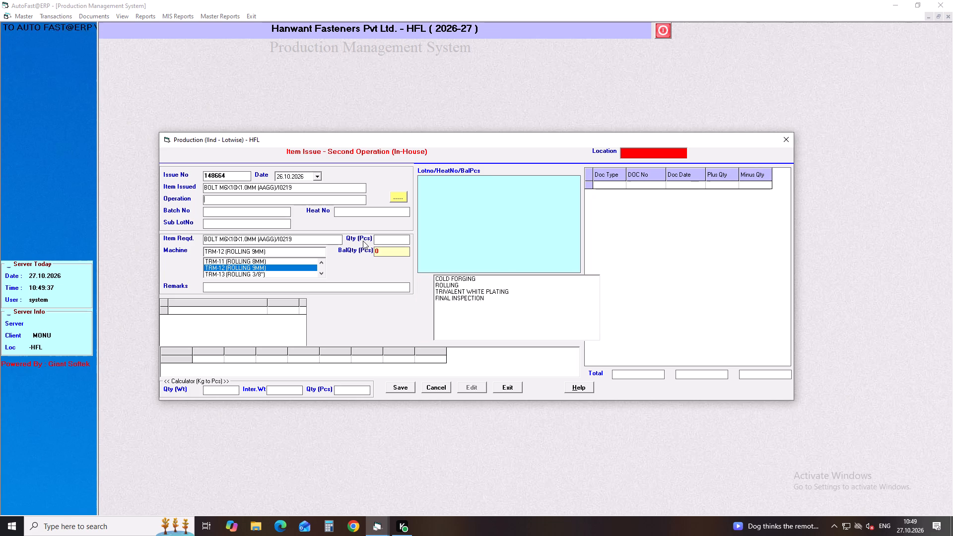
Choose the ROLLING operation and lot 00493526JP01 for the M6X10 bolt and set the issue quantity to 55150 pieces.
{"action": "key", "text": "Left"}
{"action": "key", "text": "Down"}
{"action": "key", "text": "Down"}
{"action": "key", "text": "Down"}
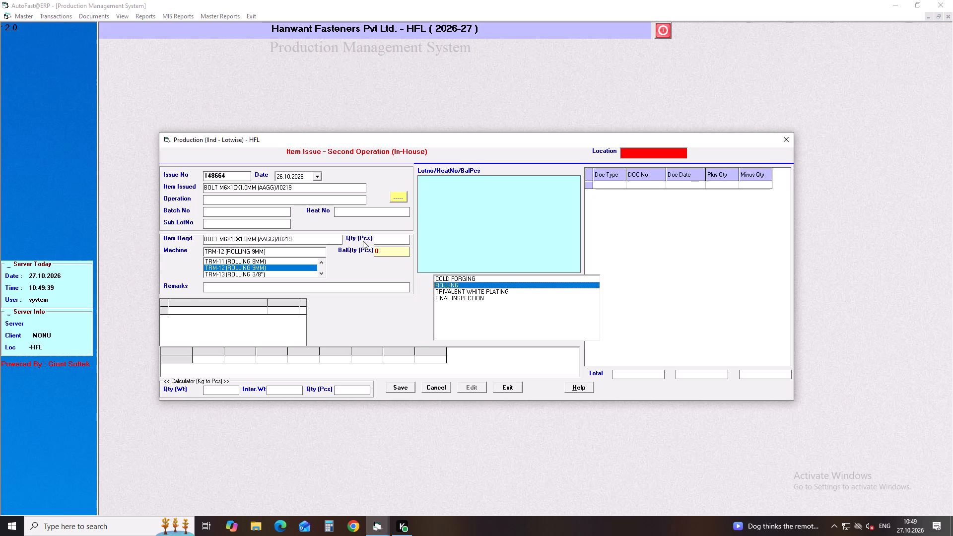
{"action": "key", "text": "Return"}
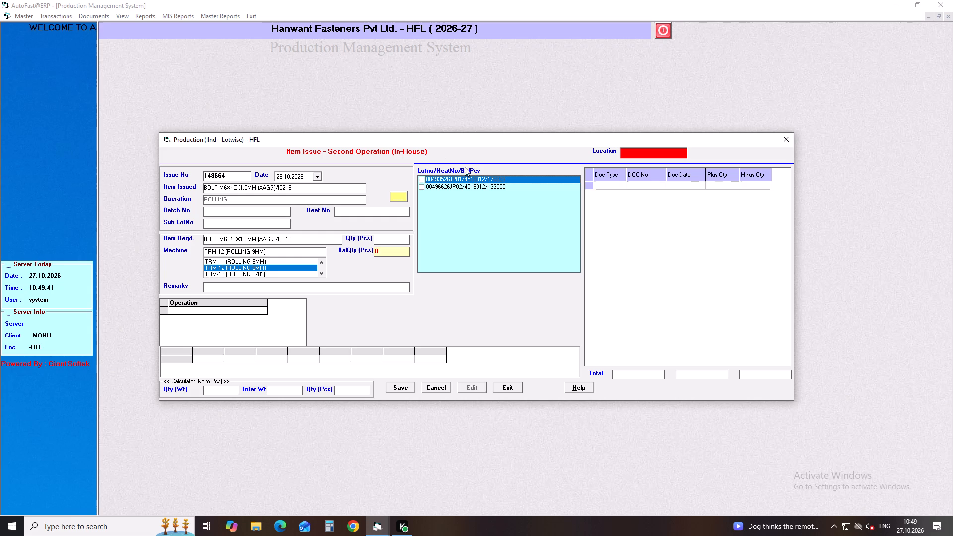
{"action": "left_click", "coordinate": [421, 178]}
{"action": "left_click_drag", "start_coordinate": [403, 236], "coordinate": [342, 247]}
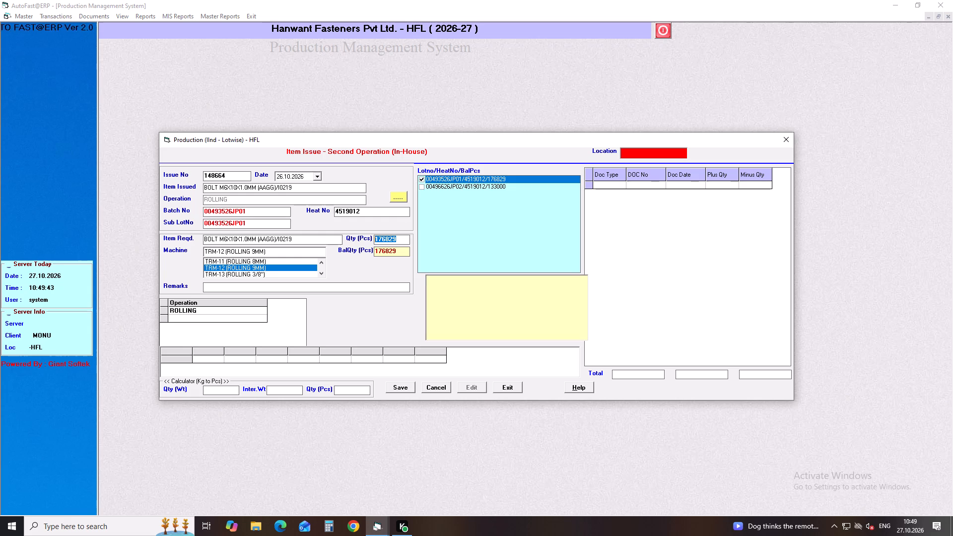
{"action": "left_click_drag", "start_coordinate": [342, 247], "coordinate": [326, 250]}
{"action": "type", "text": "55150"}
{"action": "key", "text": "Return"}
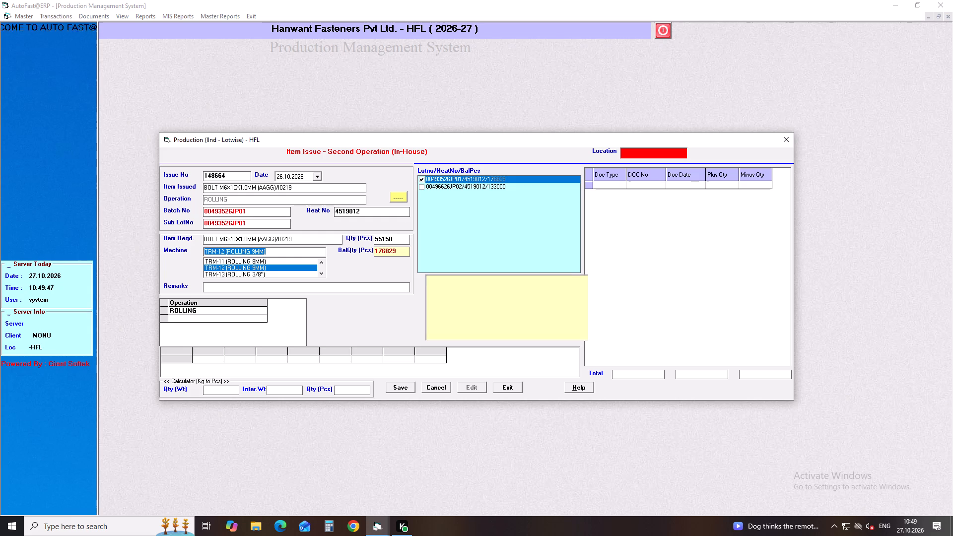
Assign machine TRM-16 (ROLLING 6MM) to the M6X10 bolt issue, save it and close the item issue form.
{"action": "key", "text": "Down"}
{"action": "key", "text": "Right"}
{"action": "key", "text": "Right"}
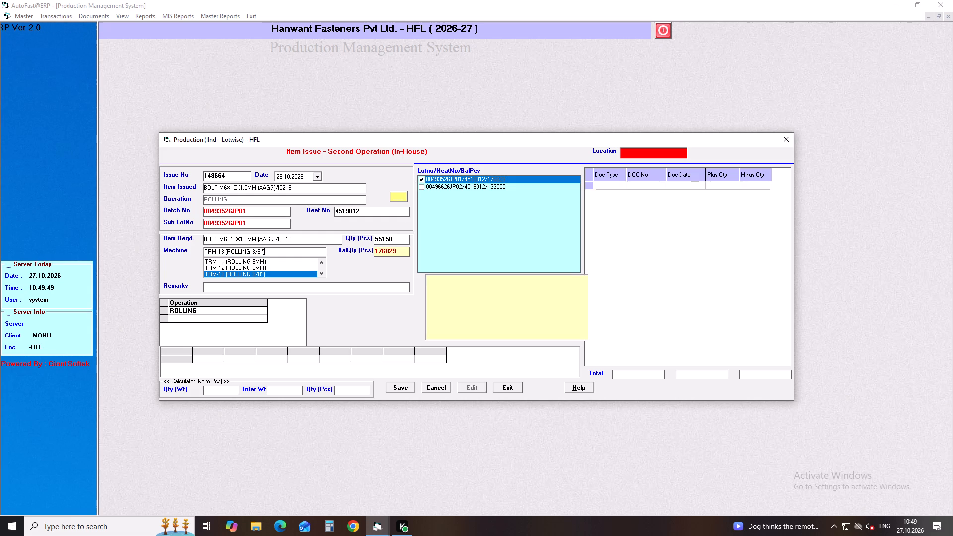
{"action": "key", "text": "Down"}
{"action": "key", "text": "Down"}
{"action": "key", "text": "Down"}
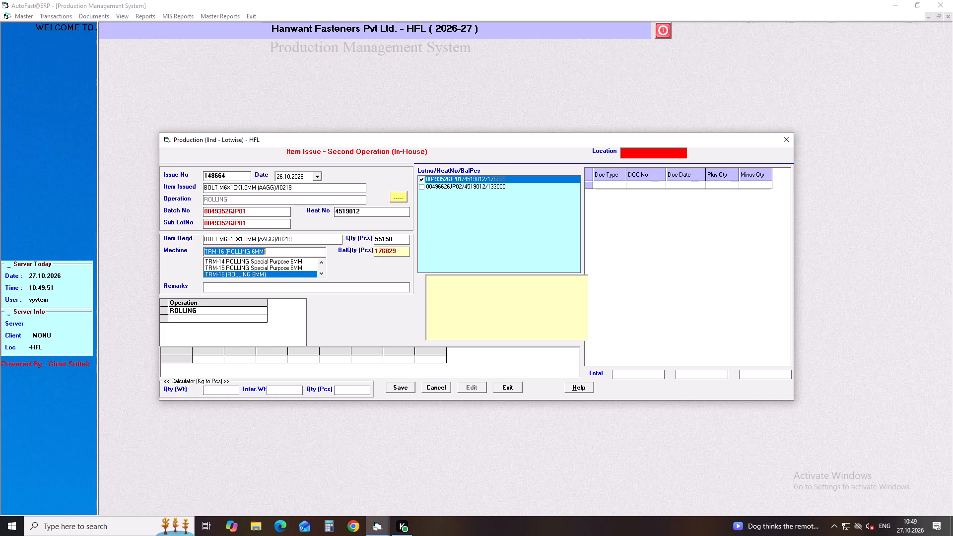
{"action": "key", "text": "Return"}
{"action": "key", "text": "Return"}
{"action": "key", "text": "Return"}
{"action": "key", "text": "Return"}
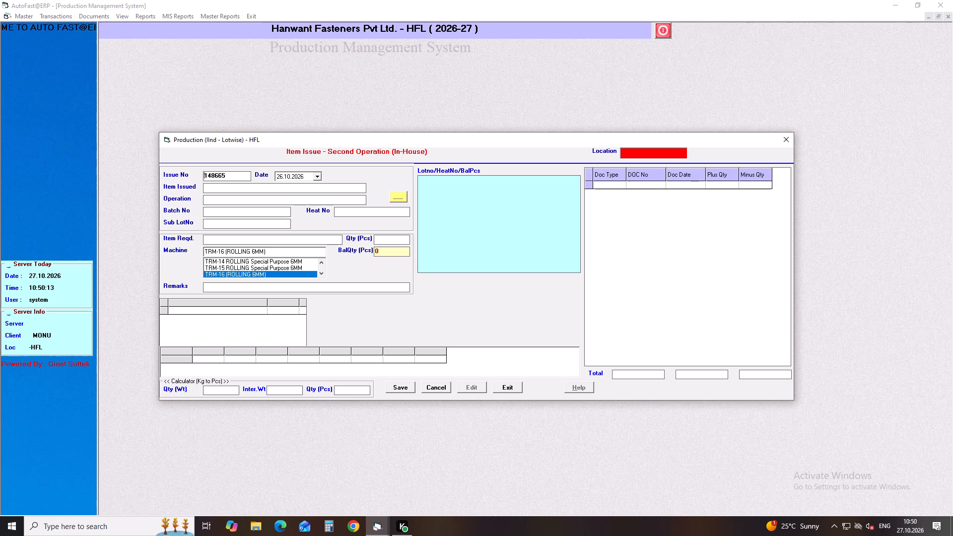
{"action": "left_click", "coordinate": [785, 141]}
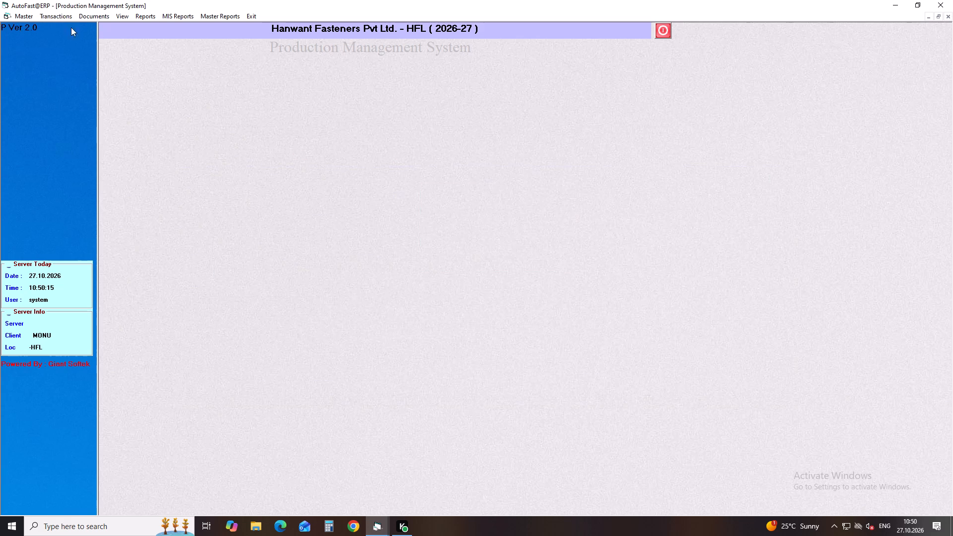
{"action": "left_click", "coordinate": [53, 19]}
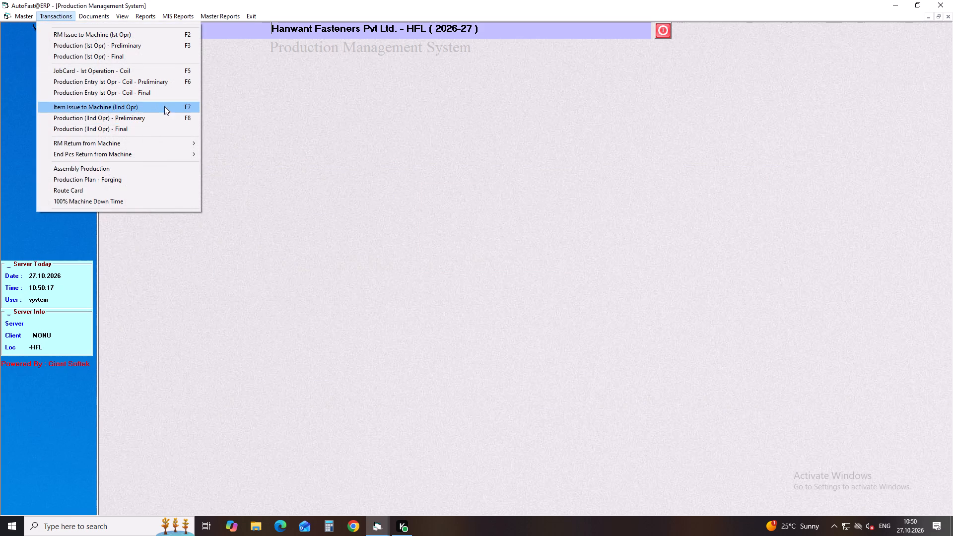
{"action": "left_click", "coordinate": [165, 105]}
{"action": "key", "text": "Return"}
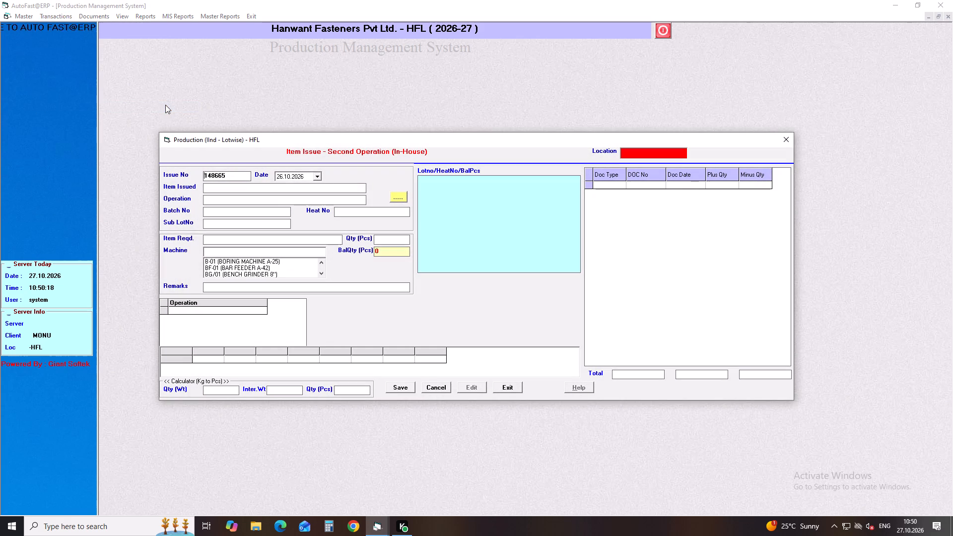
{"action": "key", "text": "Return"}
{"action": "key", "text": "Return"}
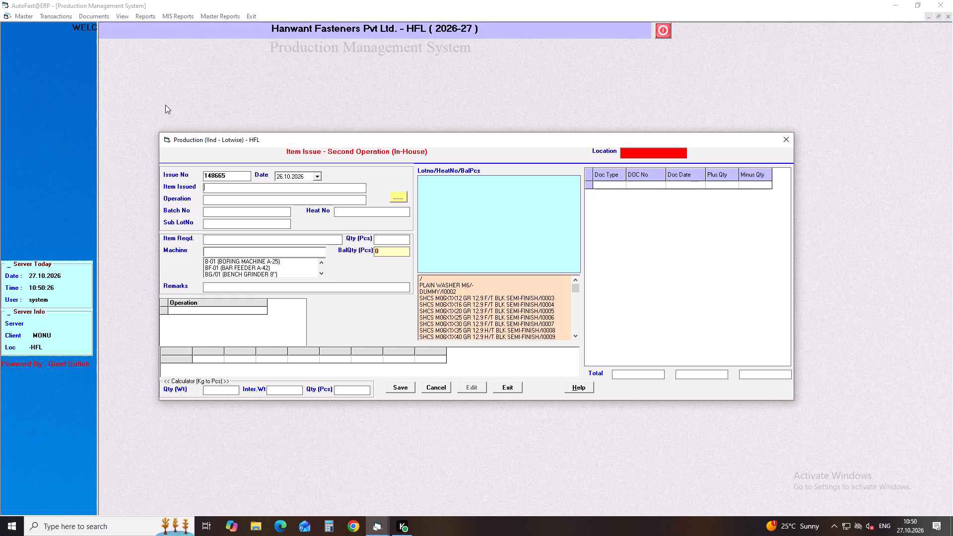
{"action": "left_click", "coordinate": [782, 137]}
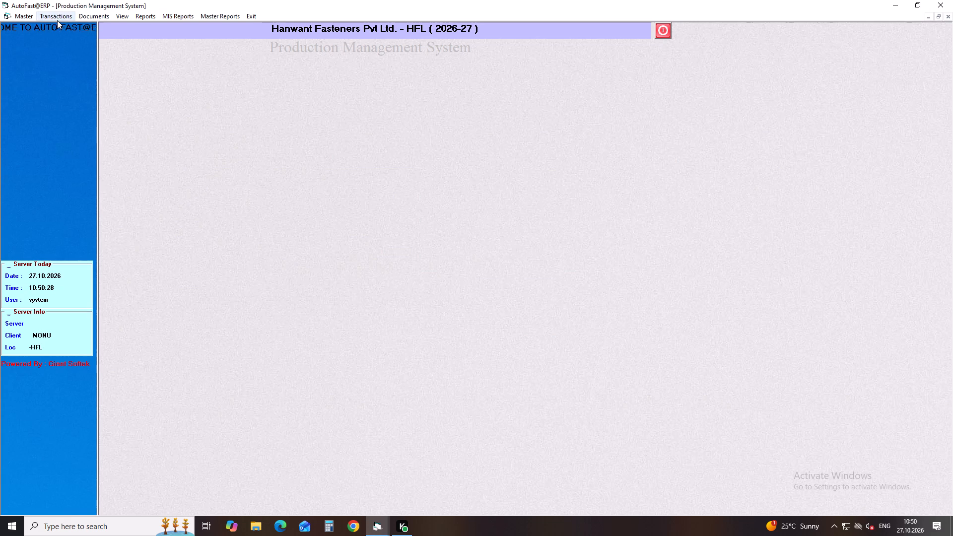
Open preliminary second-operation production and start a new entry dated 26.10.2026, shift A, with 9.5 total hours.
{"action": "left_click", "coordinate": [57, 20]}
{"action": "left_click", "coordinate": [131, 116]}
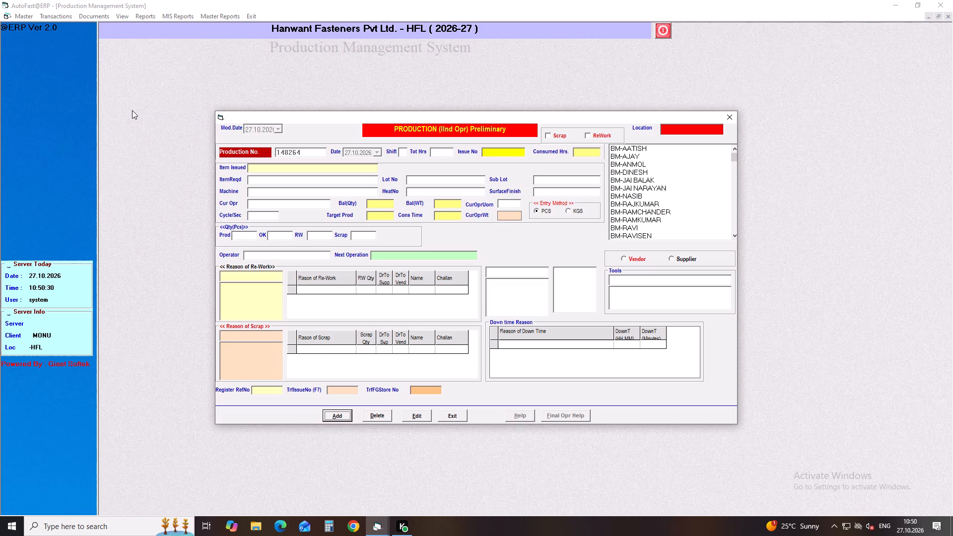
{"action": "key", "text": "Return"}
{"action": "key", "text": "Return"}
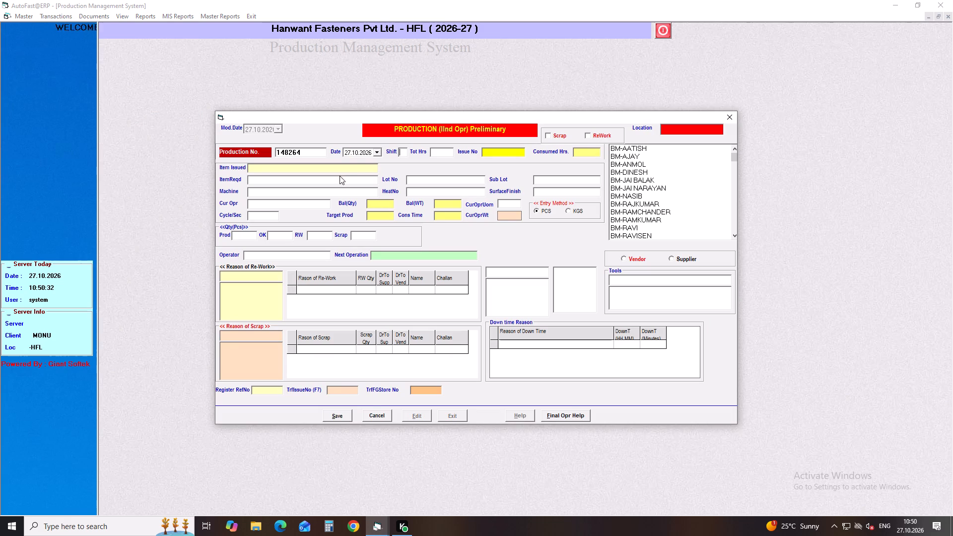
{"action": "left_click", "coordinate": [349, 155]}
{"action": "key", "text": "Down"}
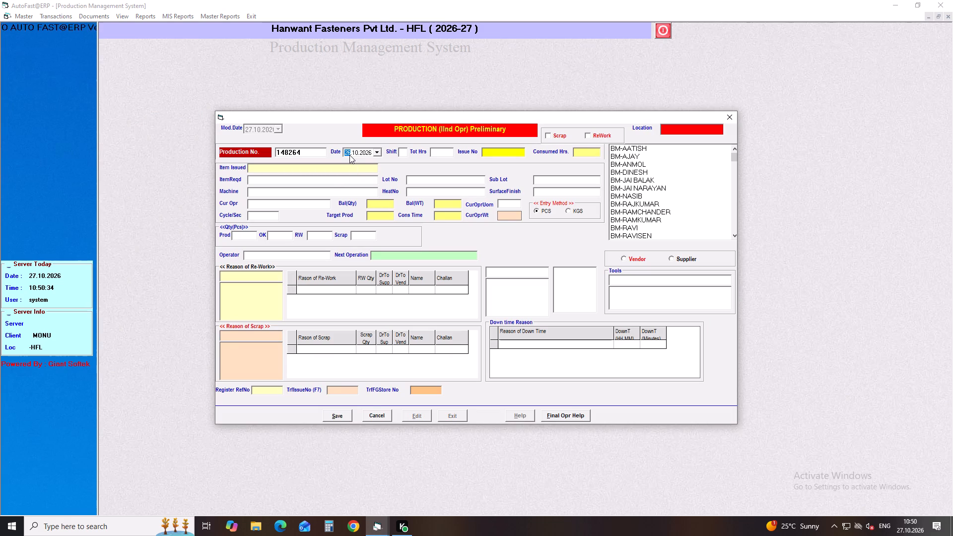
{"action": "key", "text": "Return"}
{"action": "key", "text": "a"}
{"action": "key", "text": "Return"}
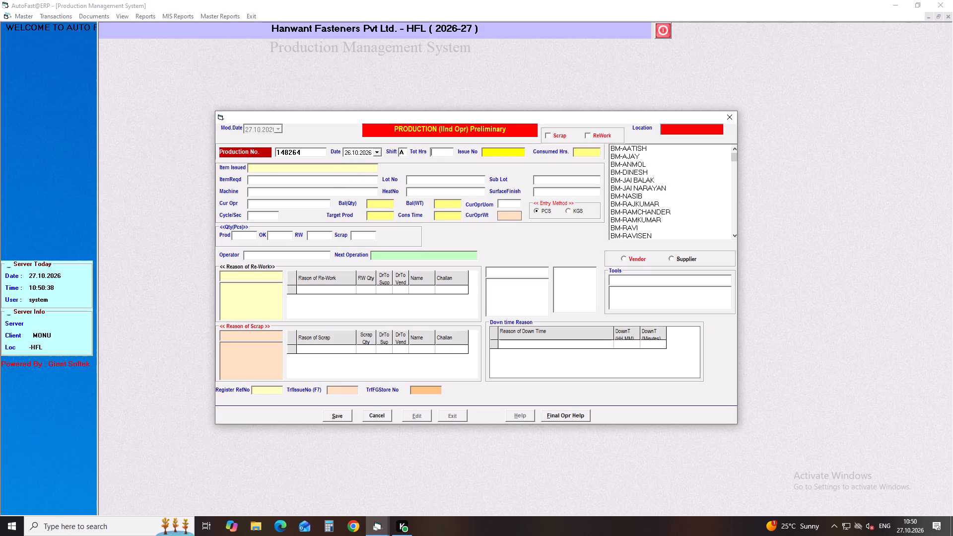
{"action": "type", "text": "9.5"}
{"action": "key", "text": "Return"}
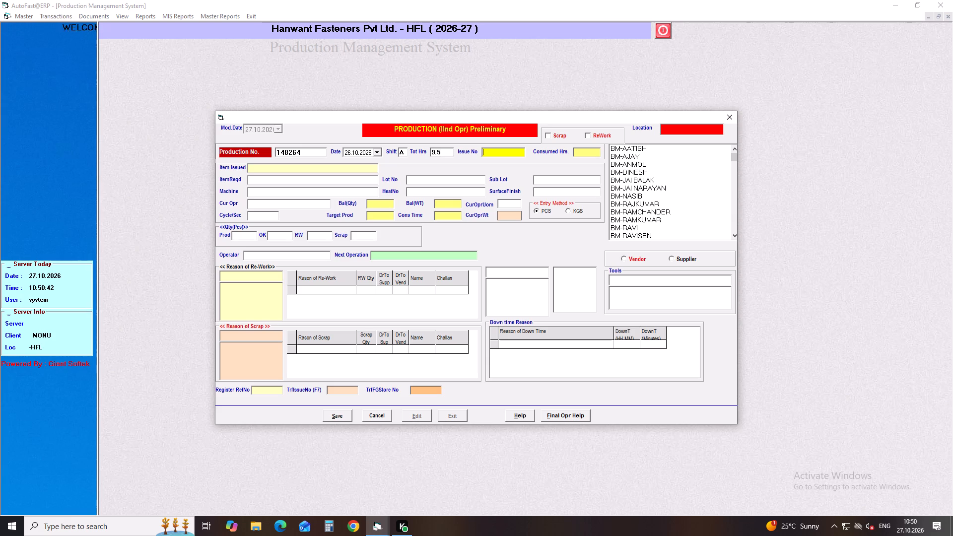
Load issue number 148618 into the production entry.
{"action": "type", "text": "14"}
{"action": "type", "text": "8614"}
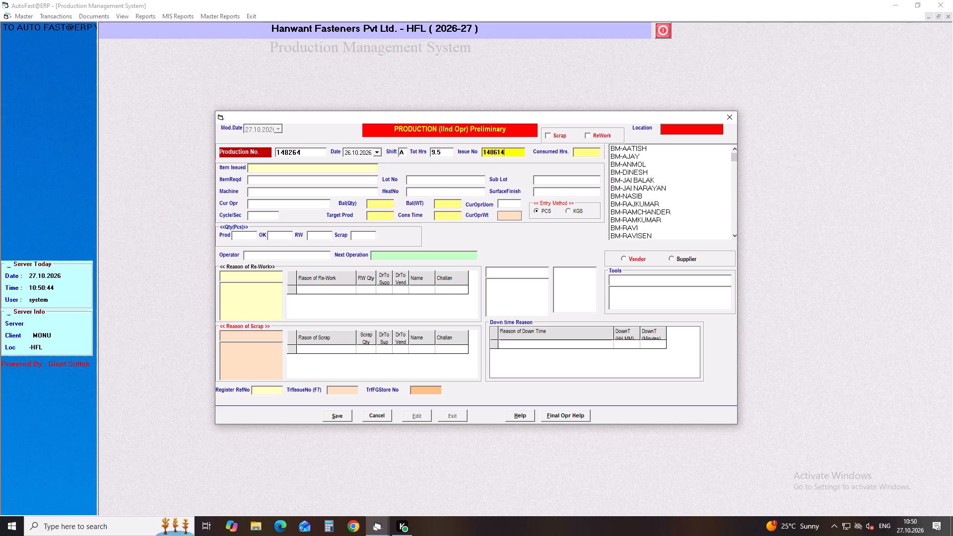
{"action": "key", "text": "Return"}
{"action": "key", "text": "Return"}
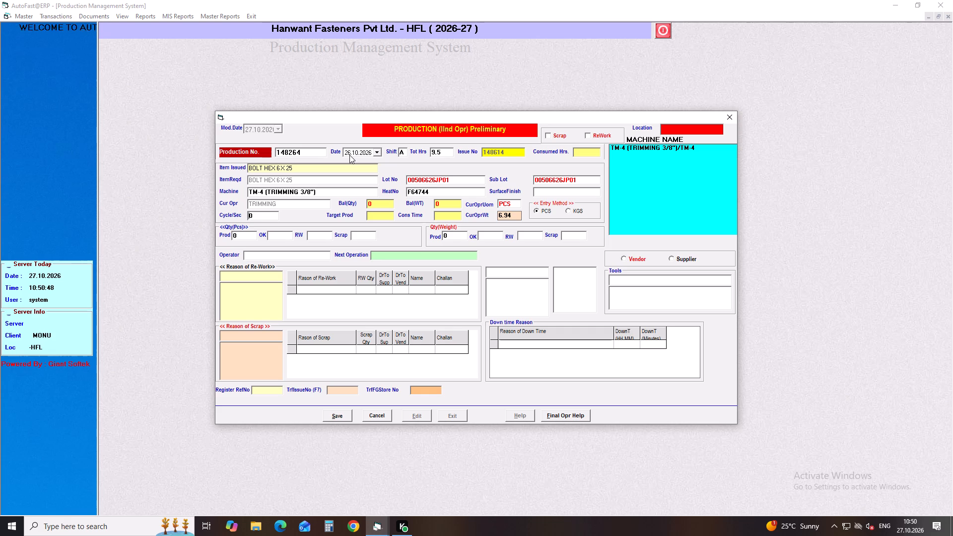
{"action": "left_click", "coordinate": [442, 154]}
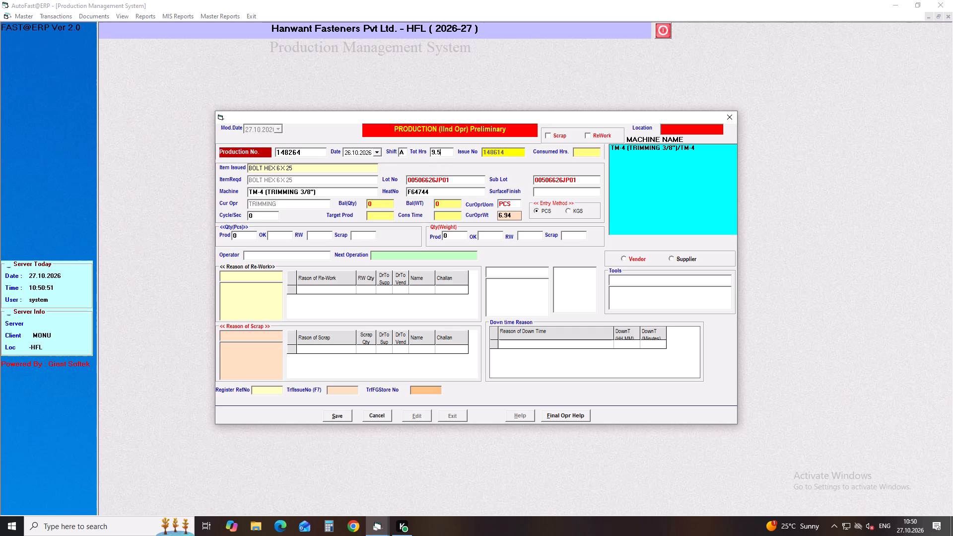
{"action": "key", "text": "Return"}
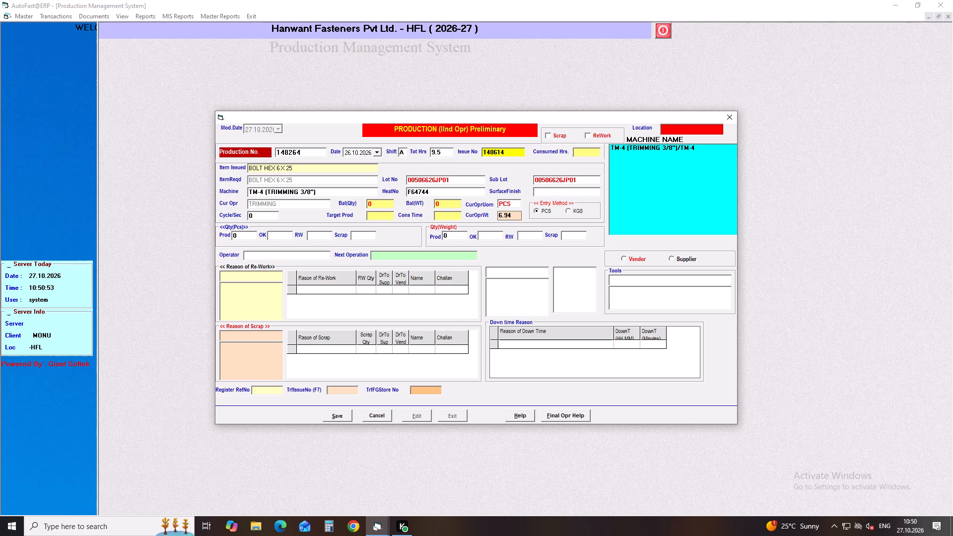
{"action": "key", "text": "BackSpace"}
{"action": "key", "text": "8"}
{"action": "key", "text": "Return"}
{"action": "key", "text": "Return"}
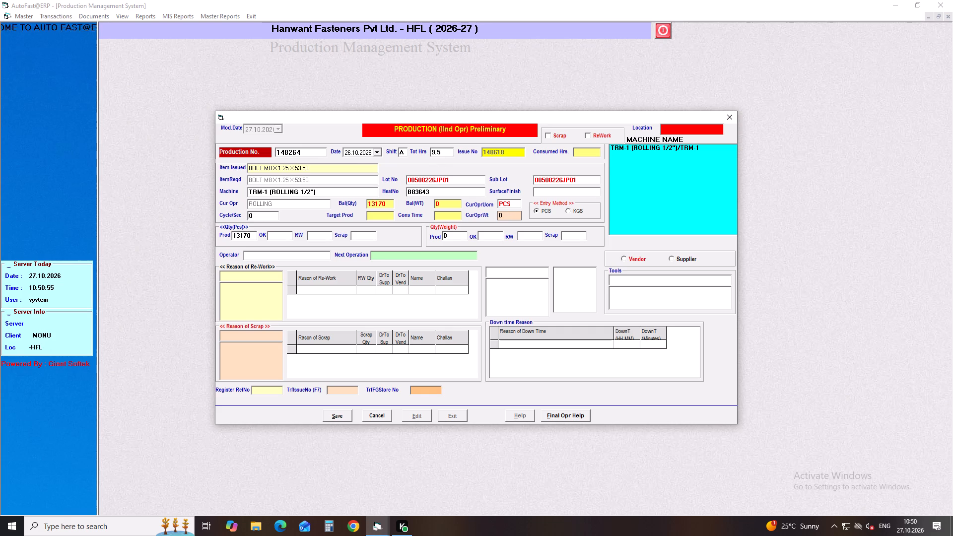
{"action": "key", "text": "Right"}
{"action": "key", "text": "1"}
{"action": "key", "text": "Return"}
{"action": "key", "text": "Return"}
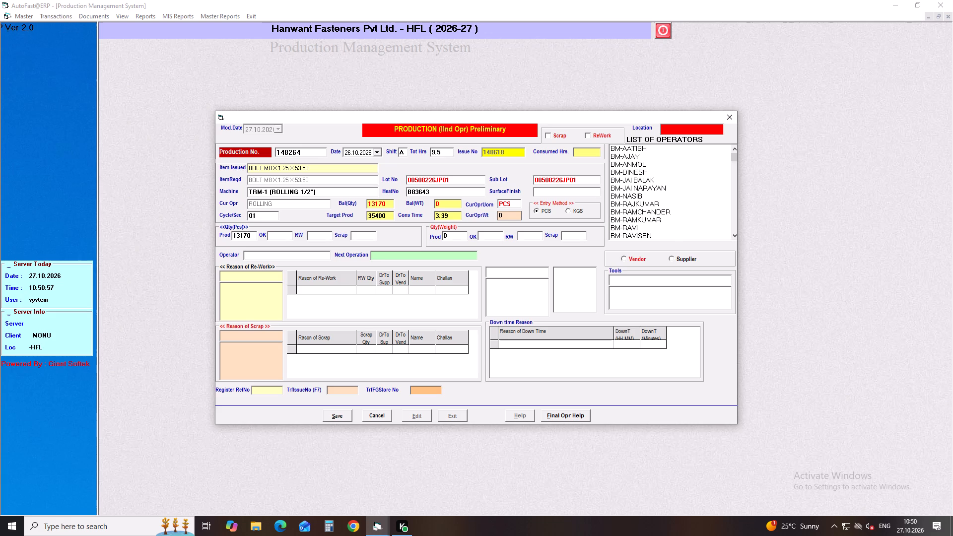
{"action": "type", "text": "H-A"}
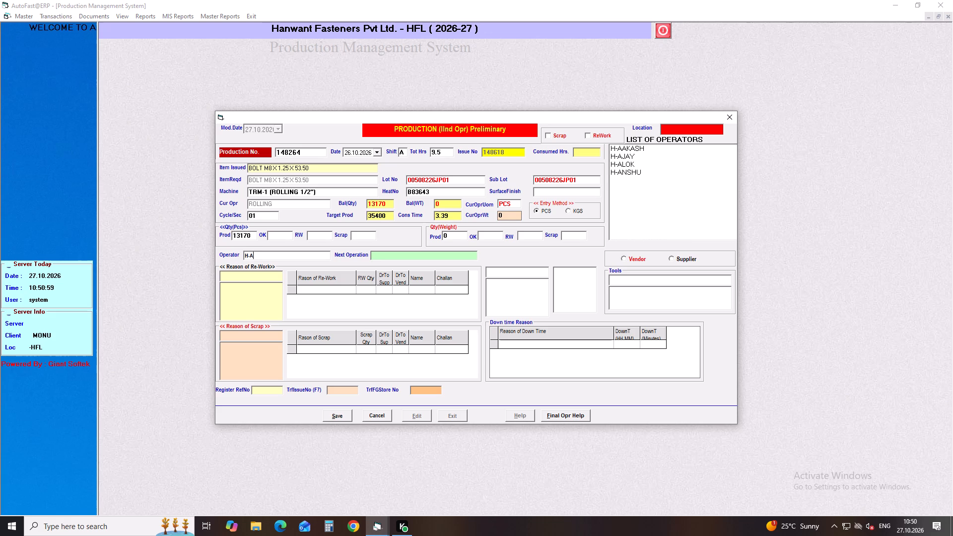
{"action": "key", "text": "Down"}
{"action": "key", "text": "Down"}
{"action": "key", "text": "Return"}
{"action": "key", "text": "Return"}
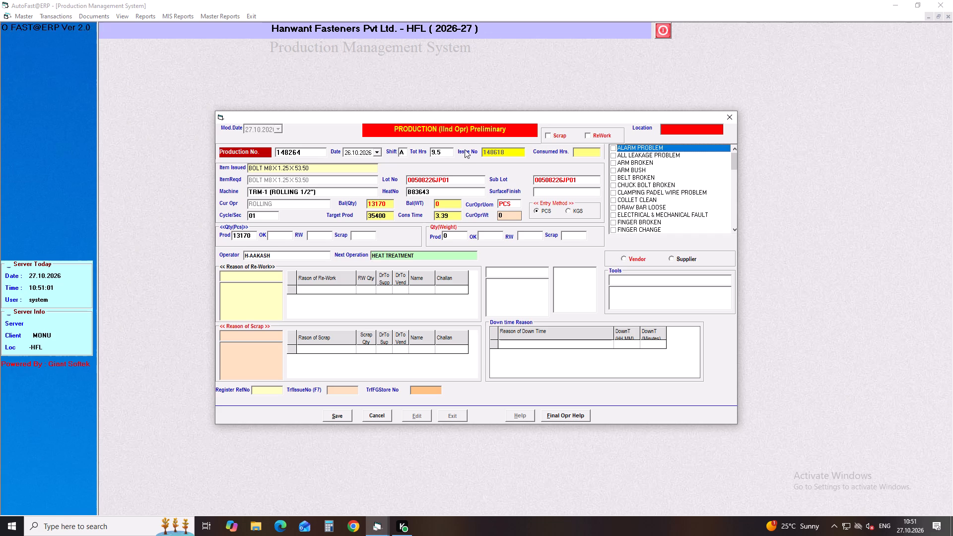
{"action": "left_click", "coordinate": [335, 414]}
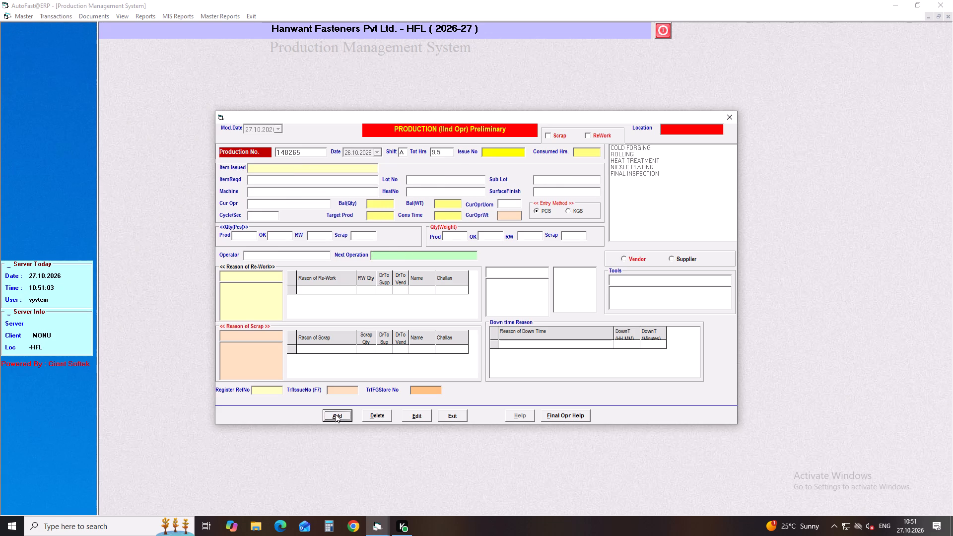
Add a new production entry dated 26.10.2026, keeping shift A and 9.5 hours, and load issue number 148623.
{"action": "key", "text": "Return"}
{"action": "key", "text": "Down"}
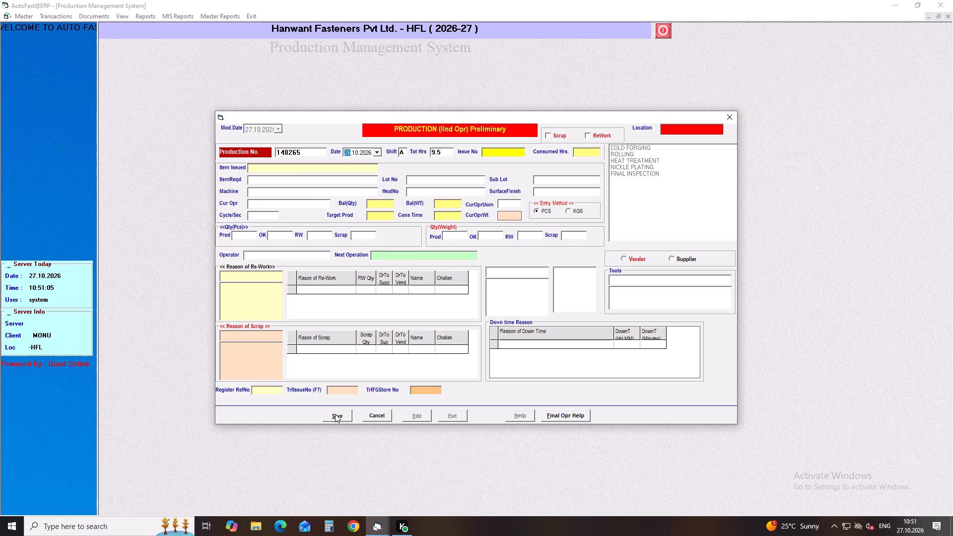
{"action": "key", "text": "Return"}
{"action": "key", "text": "Return"}
{"action": "key", "text": "Return"}
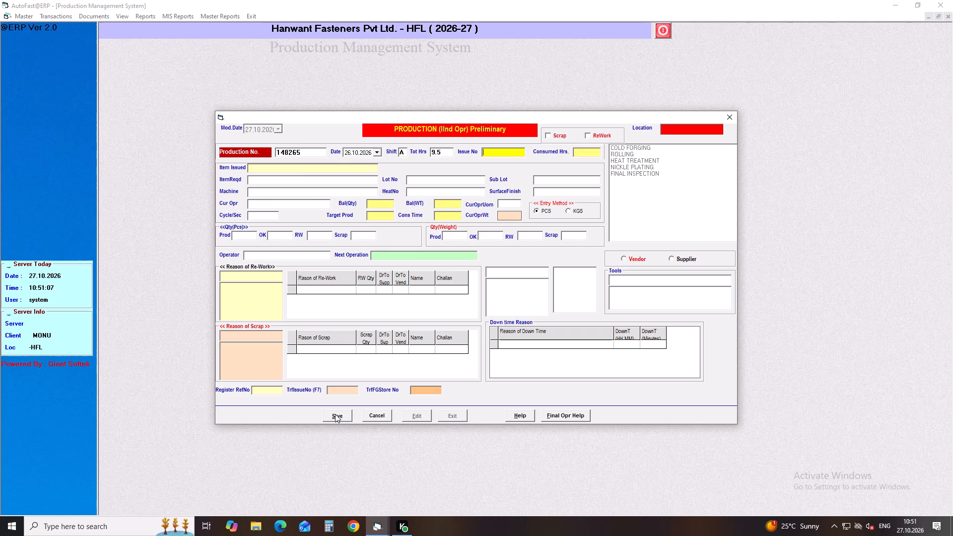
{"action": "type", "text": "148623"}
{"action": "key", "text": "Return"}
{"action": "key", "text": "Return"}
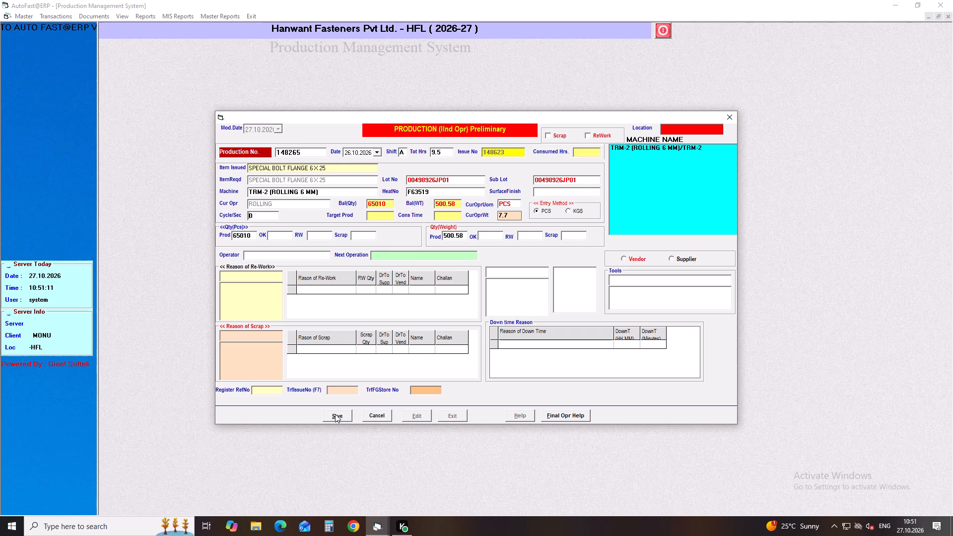
Set the cycle time to 01 seconds, assign operator H-PINTU and save the flange bolt's production entry.
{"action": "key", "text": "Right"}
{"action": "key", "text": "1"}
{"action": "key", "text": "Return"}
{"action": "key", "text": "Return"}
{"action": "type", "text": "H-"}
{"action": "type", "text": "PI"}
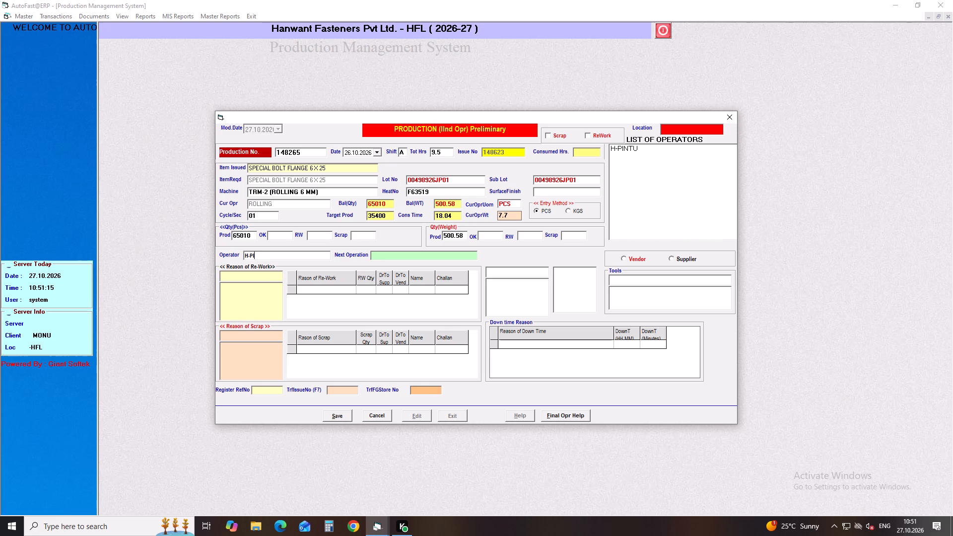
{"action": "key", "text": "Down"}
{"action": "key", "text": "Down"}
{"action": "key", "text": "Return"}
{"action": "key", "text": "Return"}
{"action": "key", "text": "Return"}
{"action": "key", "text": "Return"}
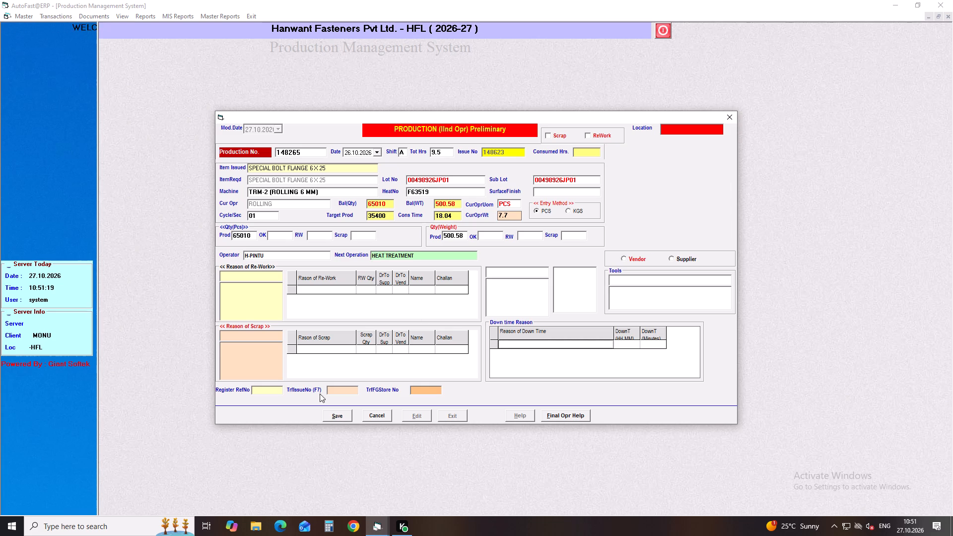
{"action": "left_click", "coordinate": [341, 416]}
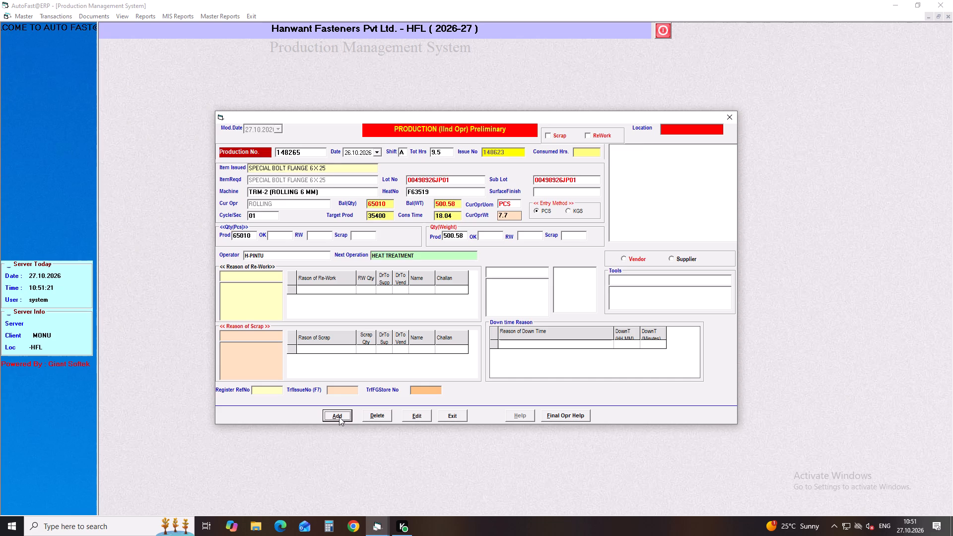
Add a new production entry dated 26.10.2026, keeping shift A and 9.5 hours, and load issue number 148624.
{"action": "key", "text": "Return"}
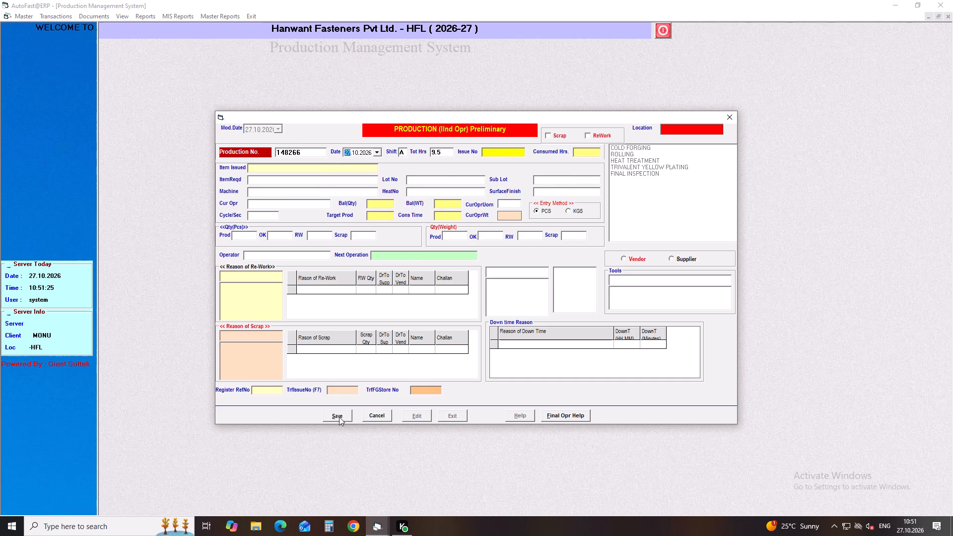
{"action": "key", "text": "Down"}
{"action": "key", "text": "Return"}
{"action": "key", "text": "Return"}
{"action": "key", "text": "Return"}
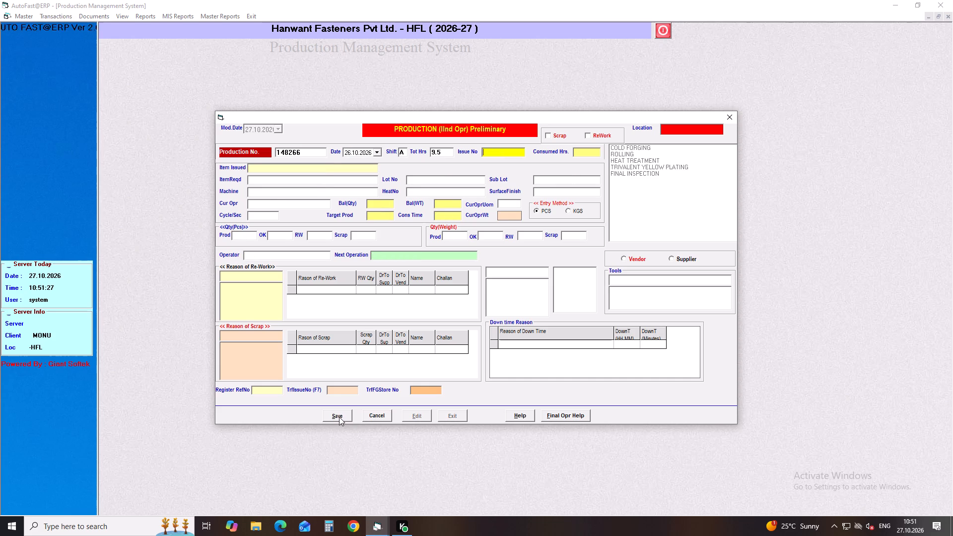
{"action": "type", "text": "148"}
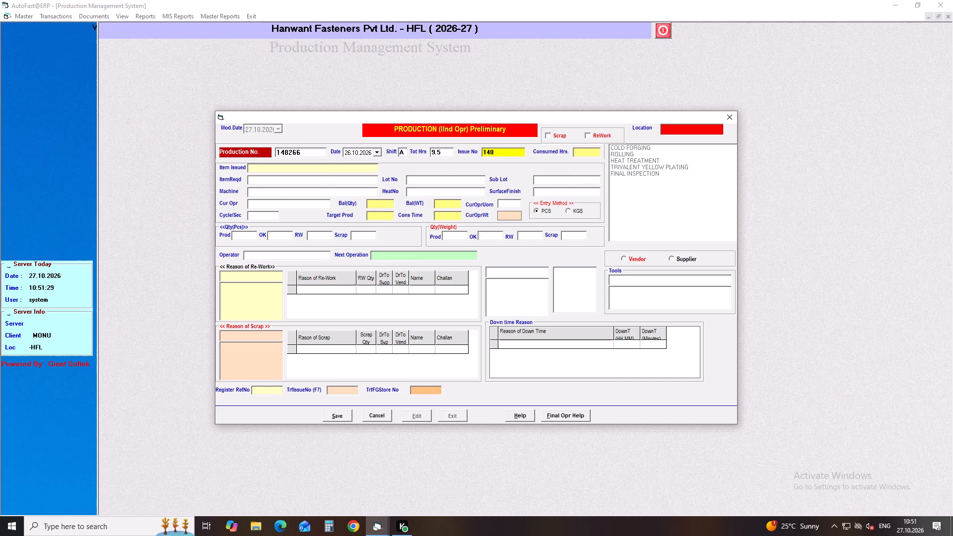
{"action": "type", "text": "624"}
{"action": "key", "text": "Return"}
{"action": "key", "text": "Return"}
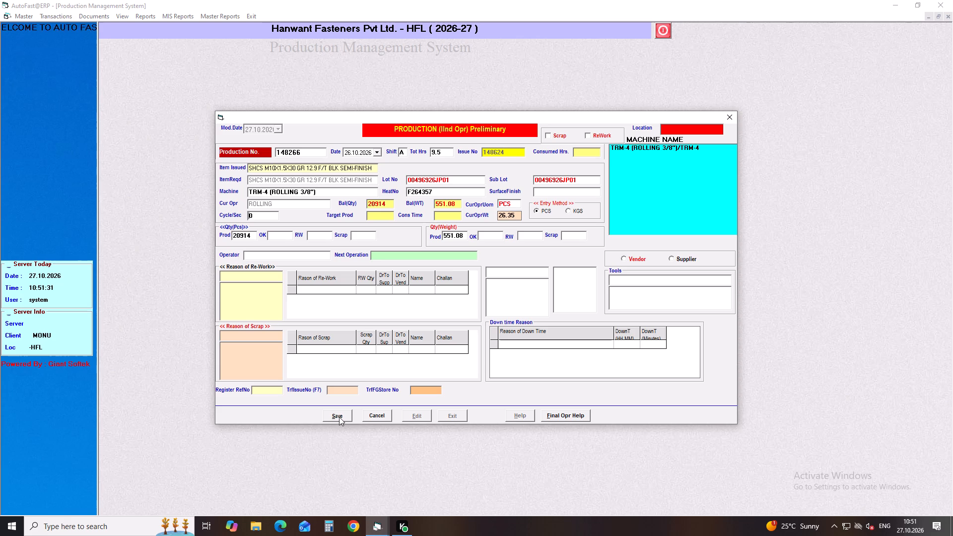
Set the cycle time to 01 seconds, assign operator H-LALA and save the SHCS M10 screw's production entry.
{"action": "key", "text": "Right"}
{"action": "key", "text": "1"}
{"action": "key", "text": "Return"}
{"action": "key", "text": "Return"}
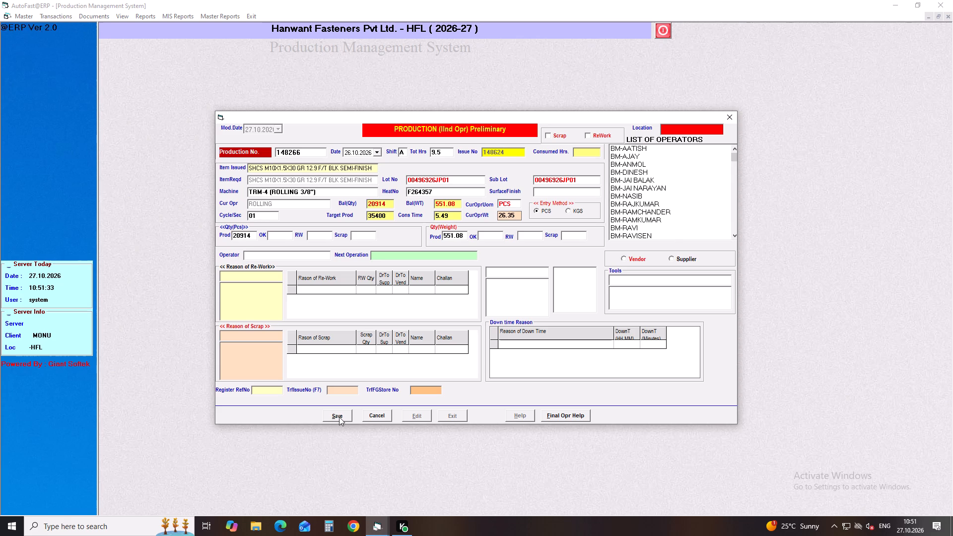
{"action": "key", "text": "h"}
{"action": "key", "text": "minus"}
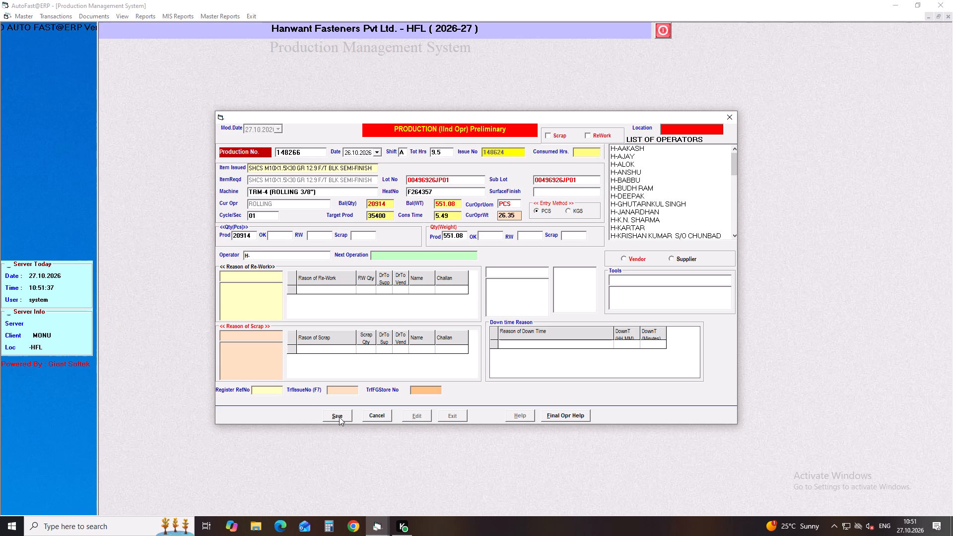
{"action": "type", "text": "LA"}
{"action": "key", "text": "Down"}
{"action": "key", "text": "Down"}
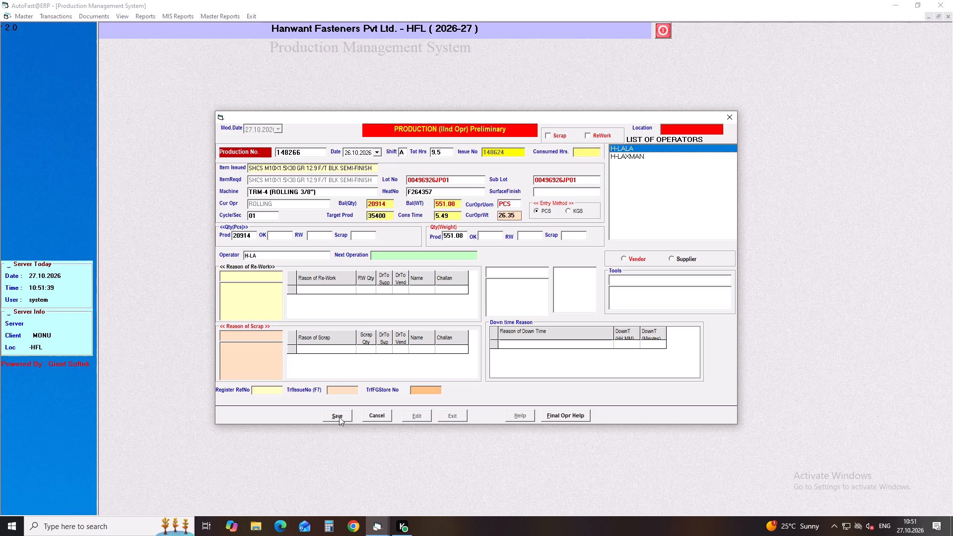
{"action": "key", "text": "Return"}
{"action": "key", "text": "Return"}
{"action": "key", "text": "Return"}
{"action": "left_click", "coordinate": [339, 417]}
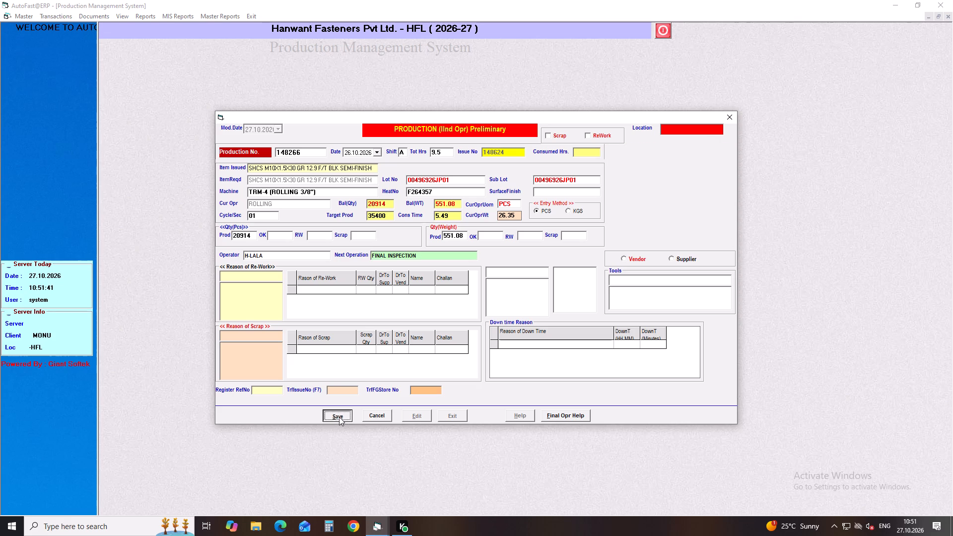
Add a new production entry dated 26.10.2026, shift A, and set its total hours to 2.5.
{"action": "key", "text": "Return"}
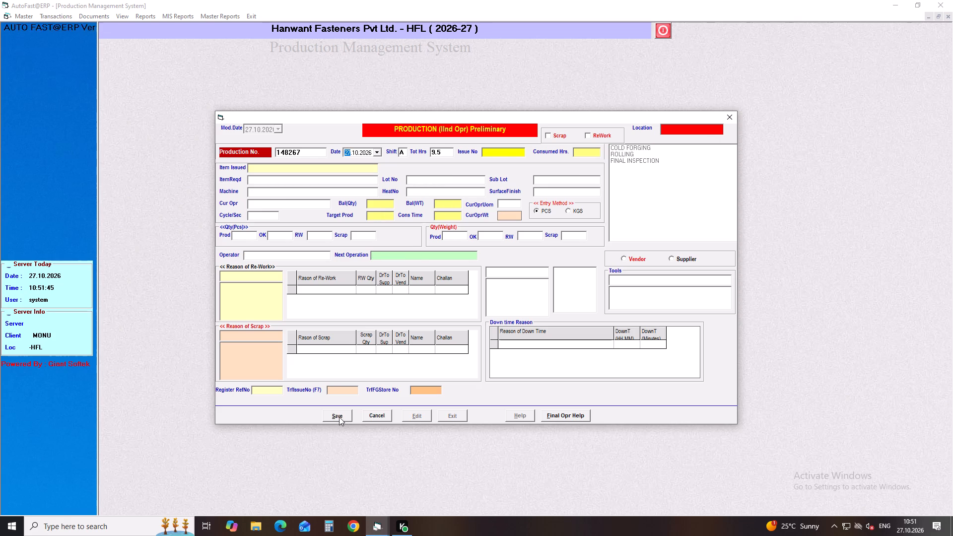
{"action": "key", "text": "Down"}
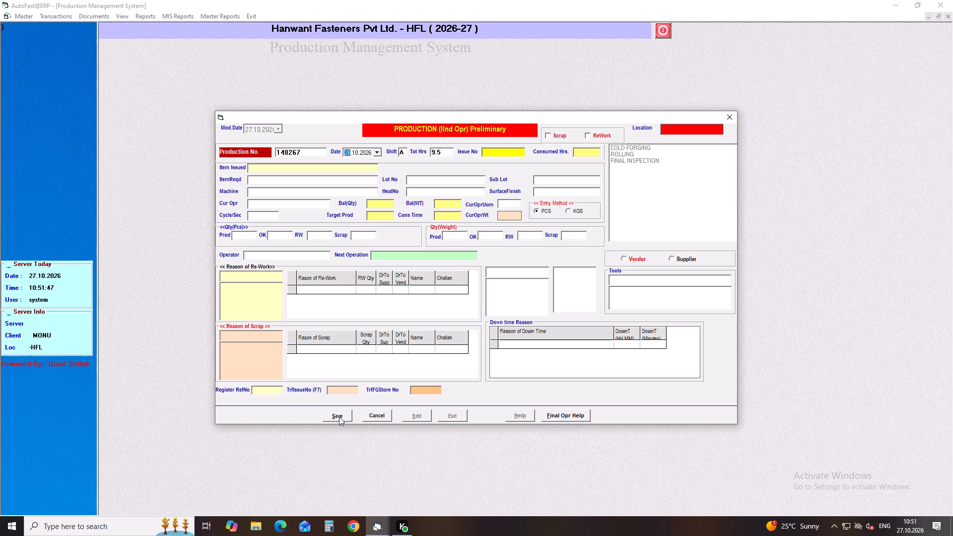
{"action": "key", "text": "Return"}
{"action": "key", "text": "Return"}
{"action": "key", "text": "BackSpace"}
{"action": "key", "text": "BackSpace"}
{"action": "key", "text": "BackSpace"}
{"action": "key", "text": "BackSpace"}
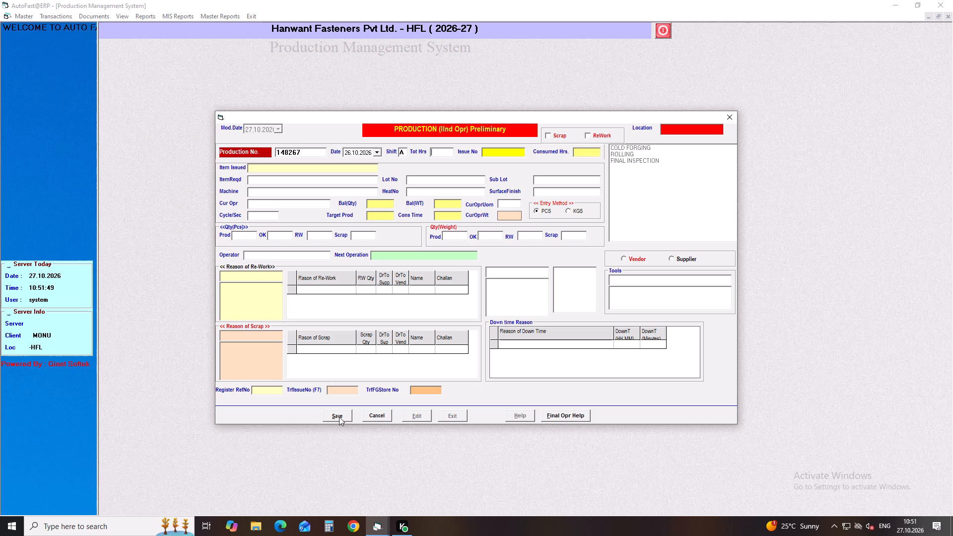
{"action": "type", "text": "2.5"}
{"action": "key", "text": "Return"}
Load issue number 148625 into the new production entry.
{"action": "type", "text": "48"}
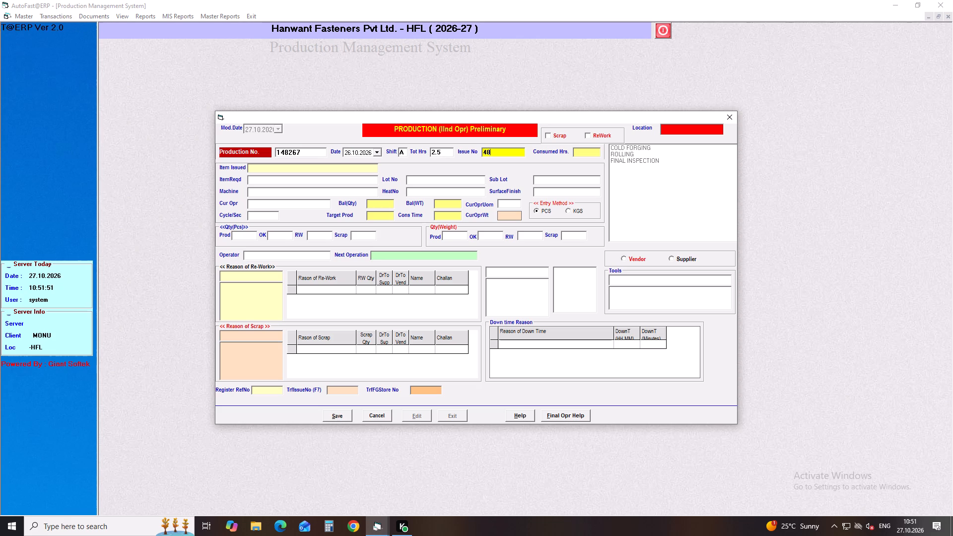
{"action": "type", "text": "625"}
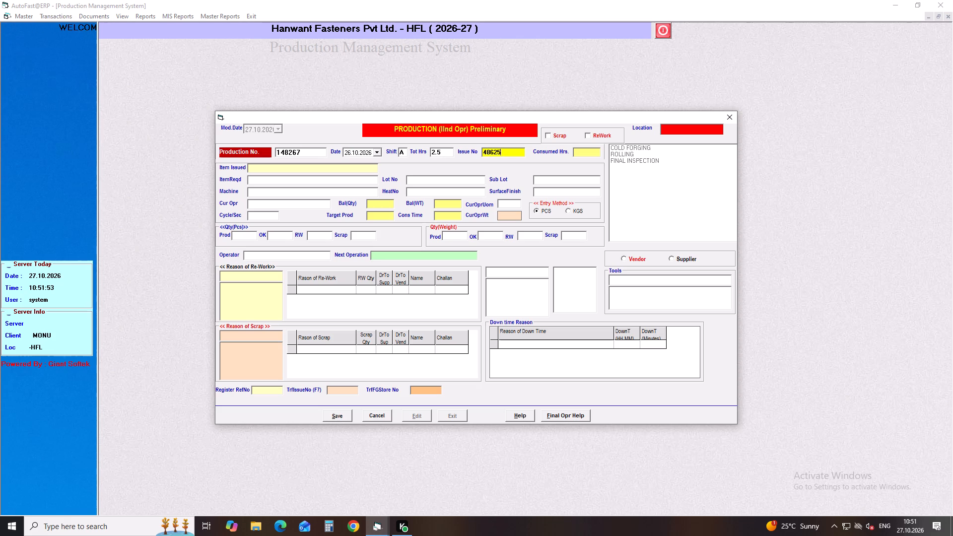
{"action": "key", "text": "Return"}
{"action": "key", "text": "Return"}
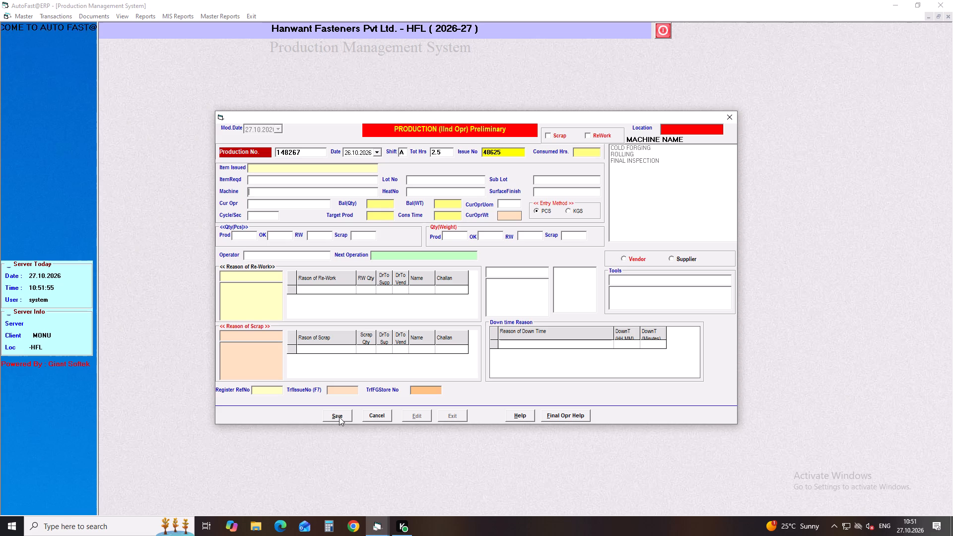
{"action": "left_click", "coordinate": [484, 152]}
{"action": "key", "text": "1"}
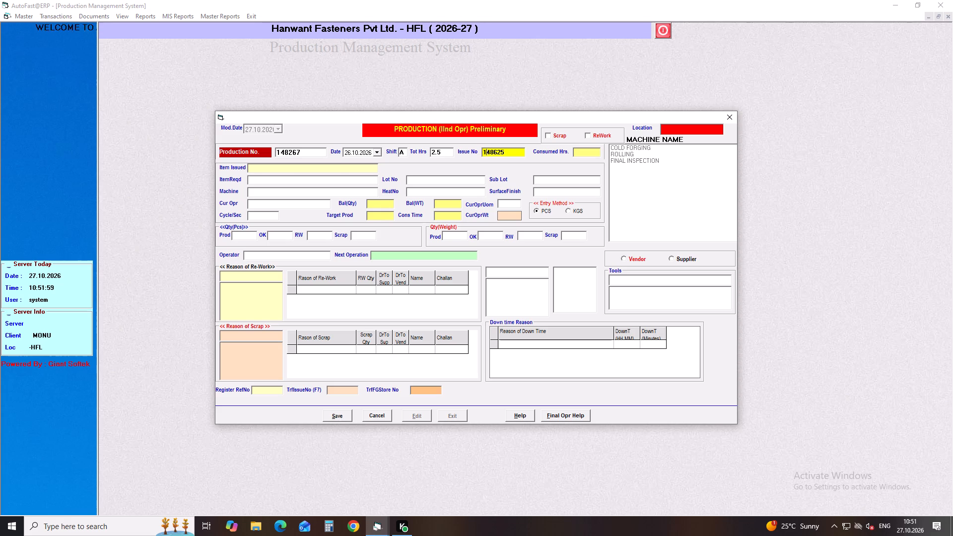
{"action": "key", "text": "Return"}
{"action": "key", "text": "Return"}
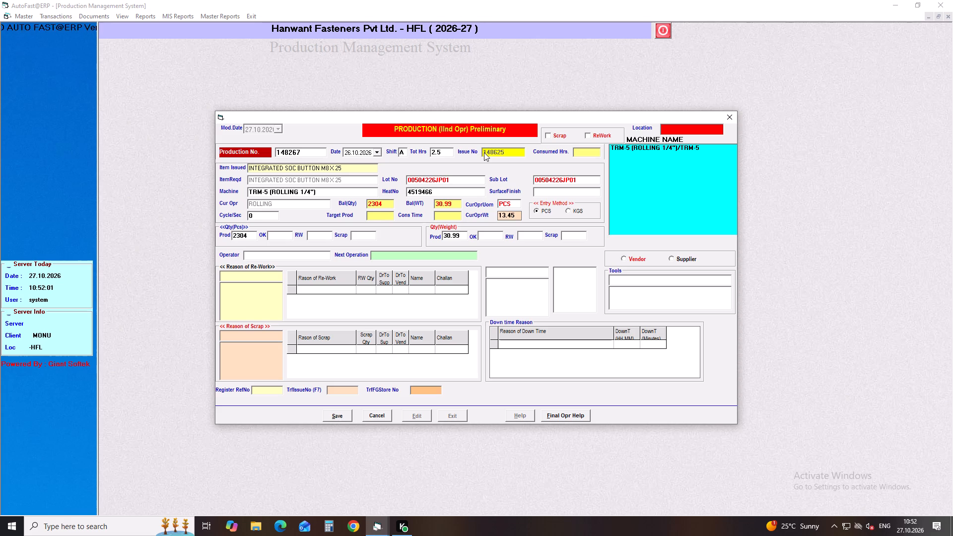
Set the cycle time to 01 seconds, assign operator H-ALOK and save the M8X25 integrated socket button's production entry.
{"action": "key", "text": "Right"}
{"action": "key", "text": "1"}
{"action": "key", "text": "Return"}
{"action": "key", "text": "Return"}
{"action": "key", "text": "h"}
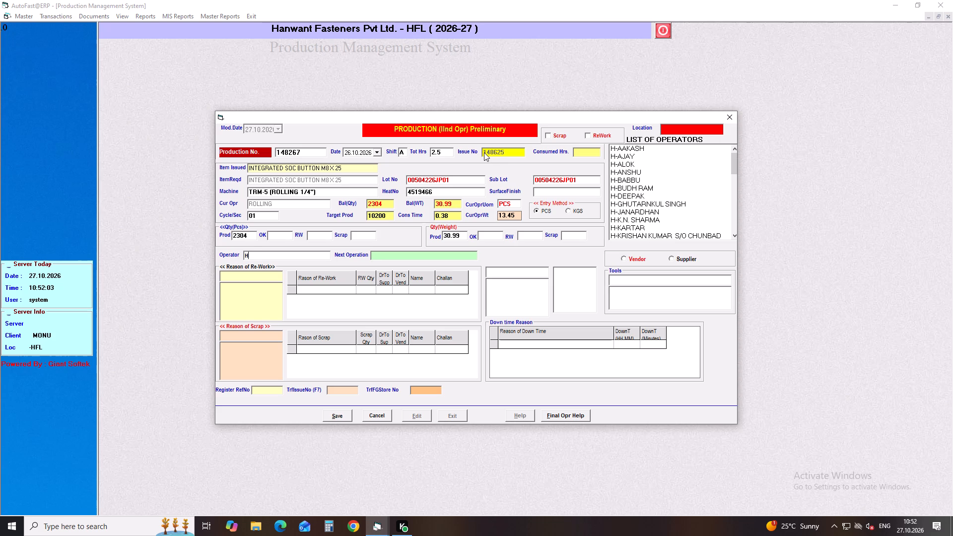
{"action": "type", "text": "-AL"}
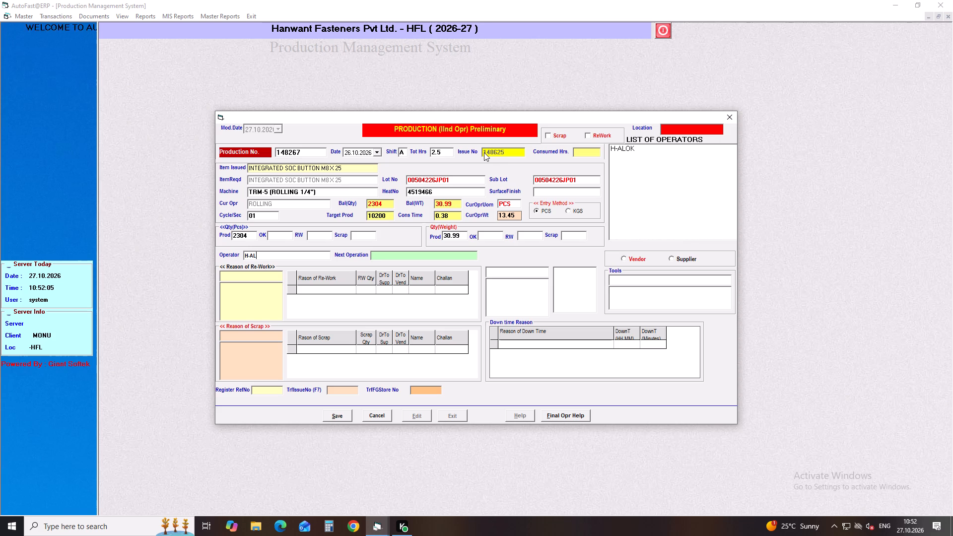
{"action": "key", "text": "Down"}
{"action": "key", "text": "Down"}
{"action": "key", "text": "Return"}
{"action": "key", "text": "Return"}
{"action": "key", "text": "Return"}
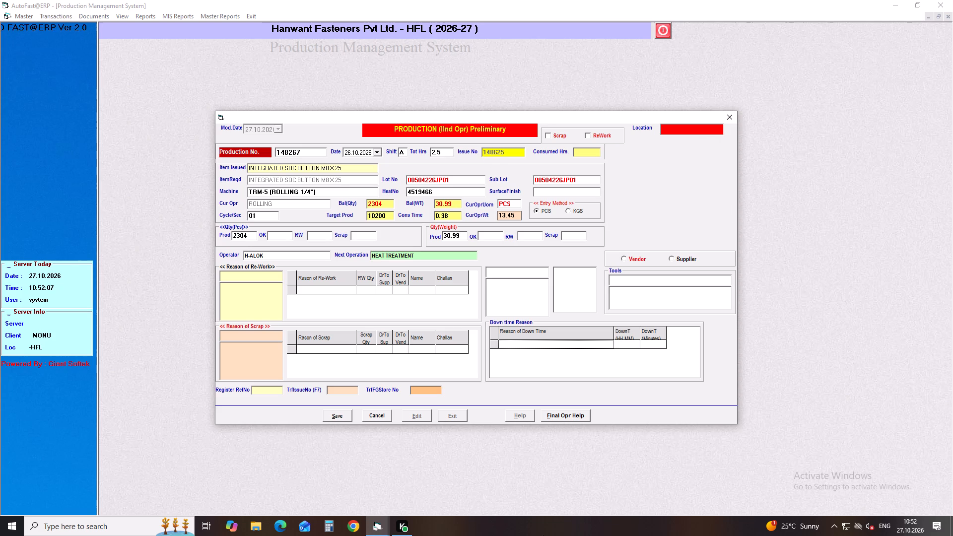
{"action": "left_click", "coordinate": [343, 412]}
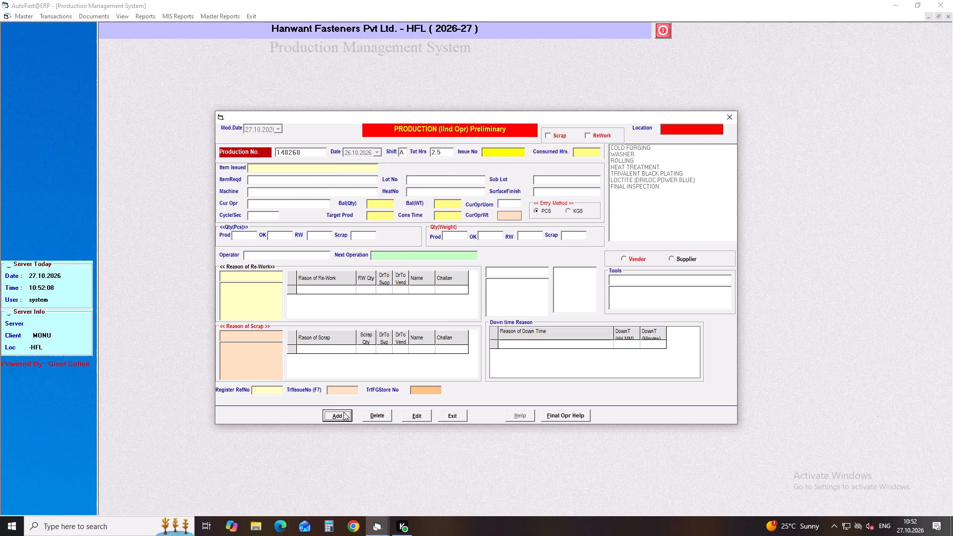
Add a new production entry dated 26.10.2026, keeping shift A, and set its total hours to 1.
{"action": "key", "text": "Return"}
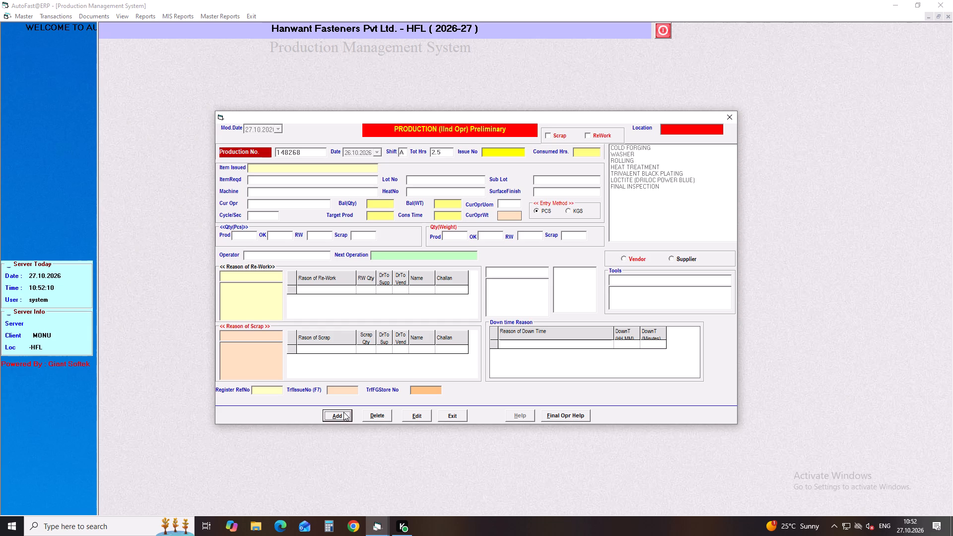
{"action": "key", "text": "Return"}
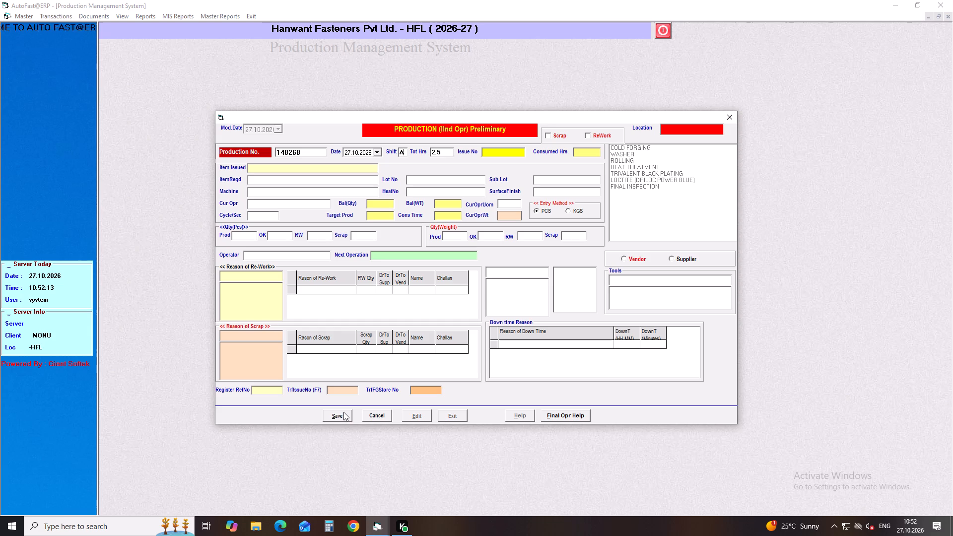
{"action": "left_click", "coordinate": [345, 153]}
{"action": "key", "text": "Down"}
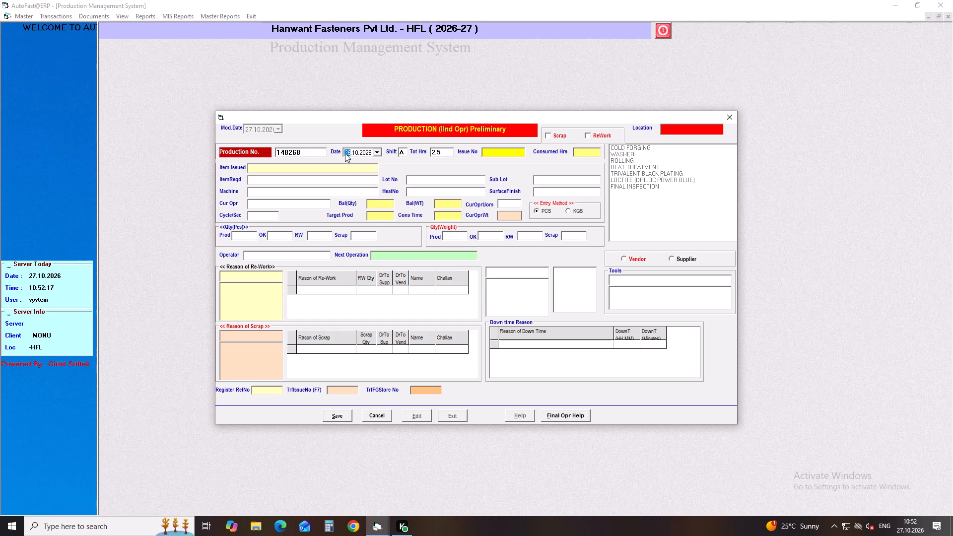
{"action": "key", "text": "Return"}
{"action": "key", "text": "Return"}
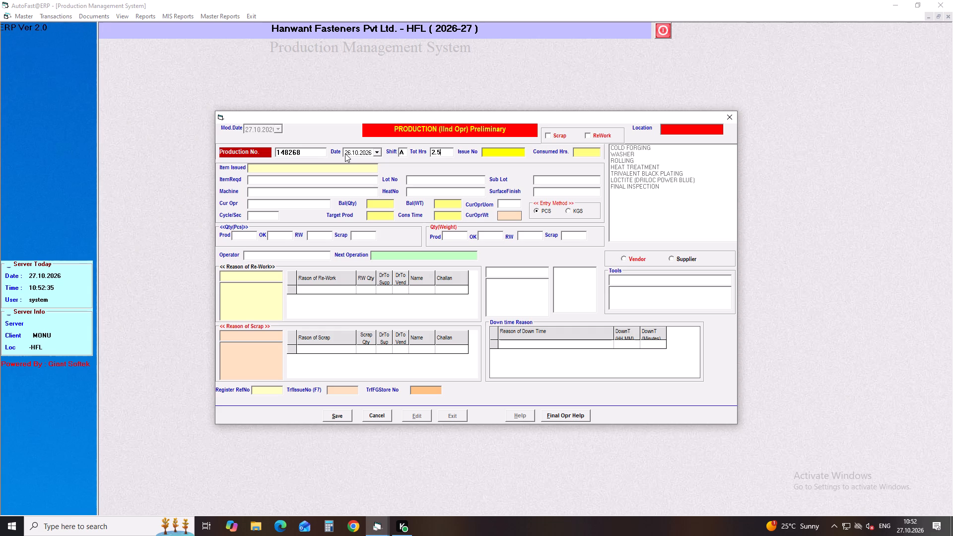
{"action": "key", "text": "Return"}
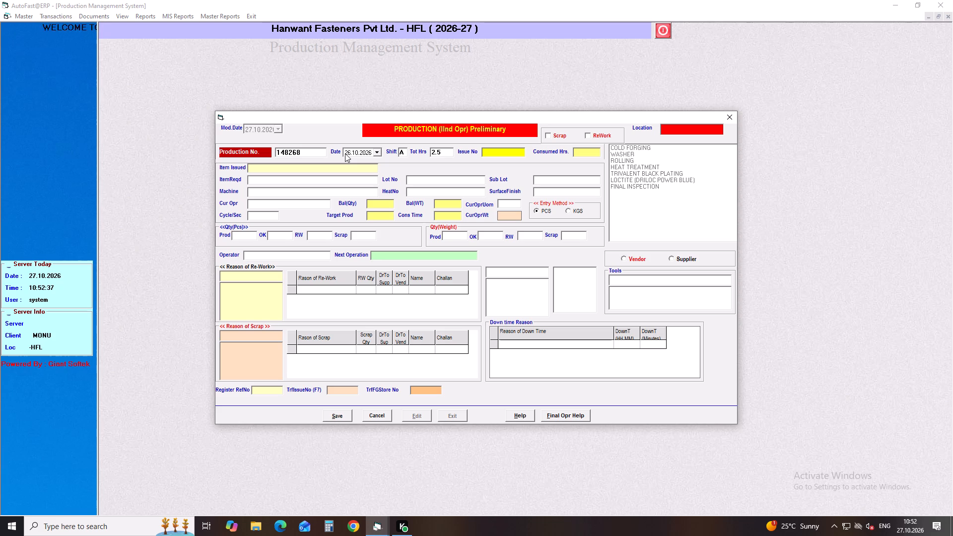
{"action": "left_click_drag", "start_coordinate": [445, 154], "coordinate": [414, 156]}
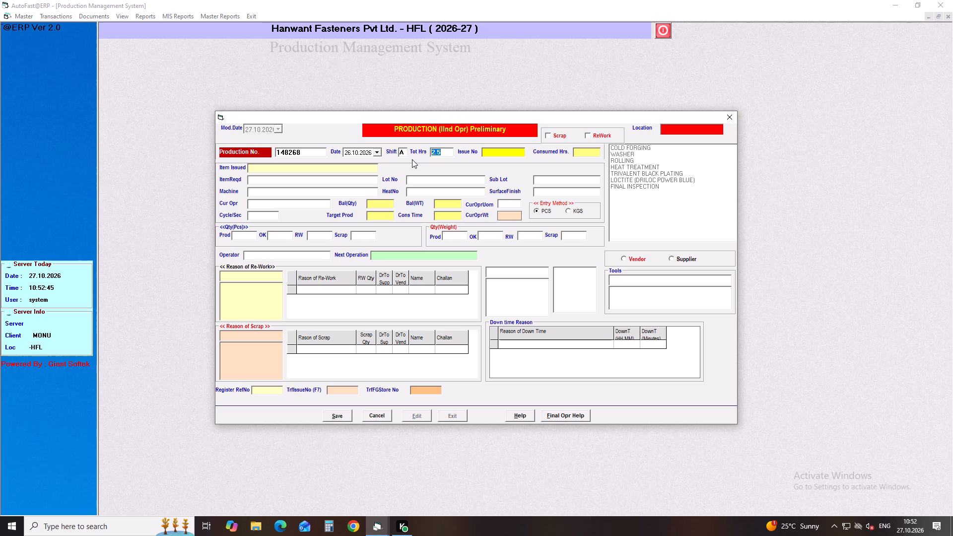
{"action": "key", "text": "BackSpace"}
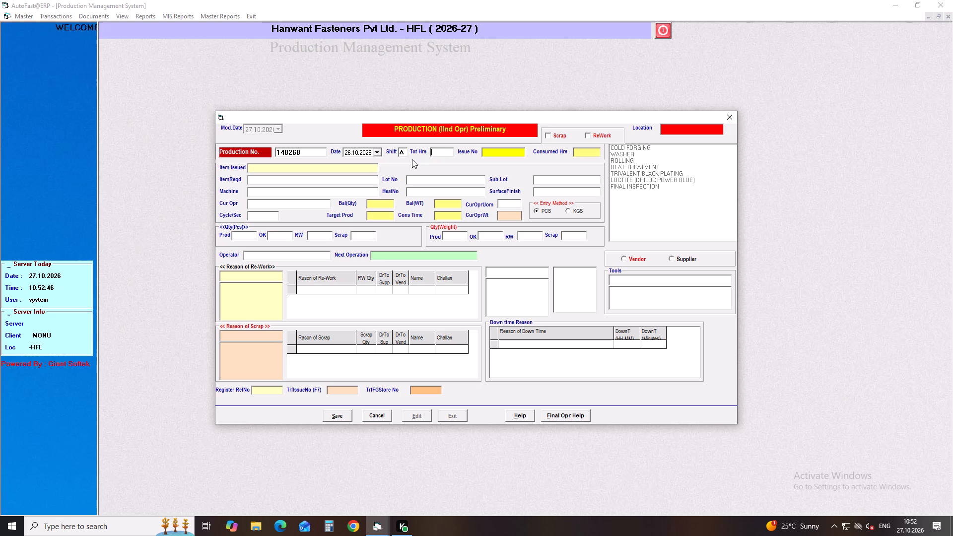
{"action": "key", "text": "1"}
{"action": "key", "text": "Return"}
Load issue number 148626 into the new production entry.
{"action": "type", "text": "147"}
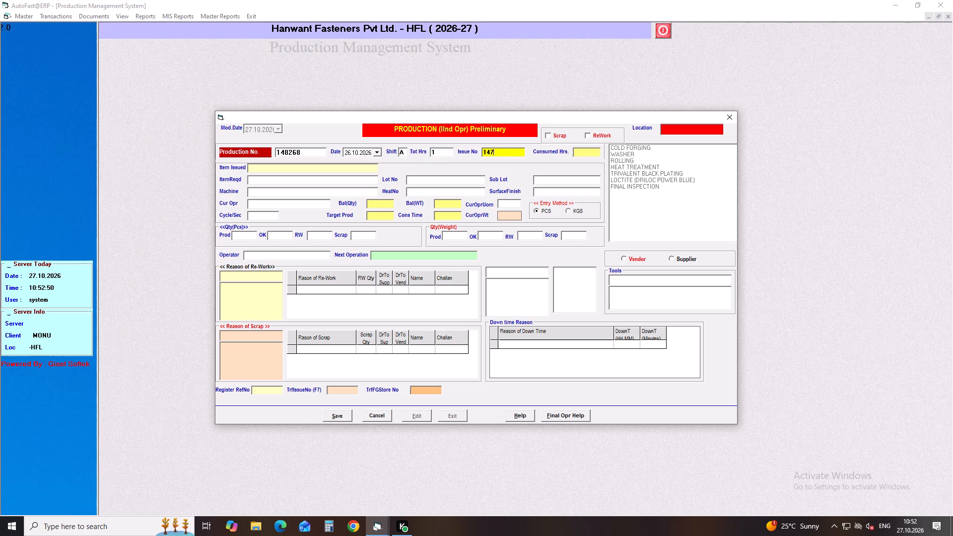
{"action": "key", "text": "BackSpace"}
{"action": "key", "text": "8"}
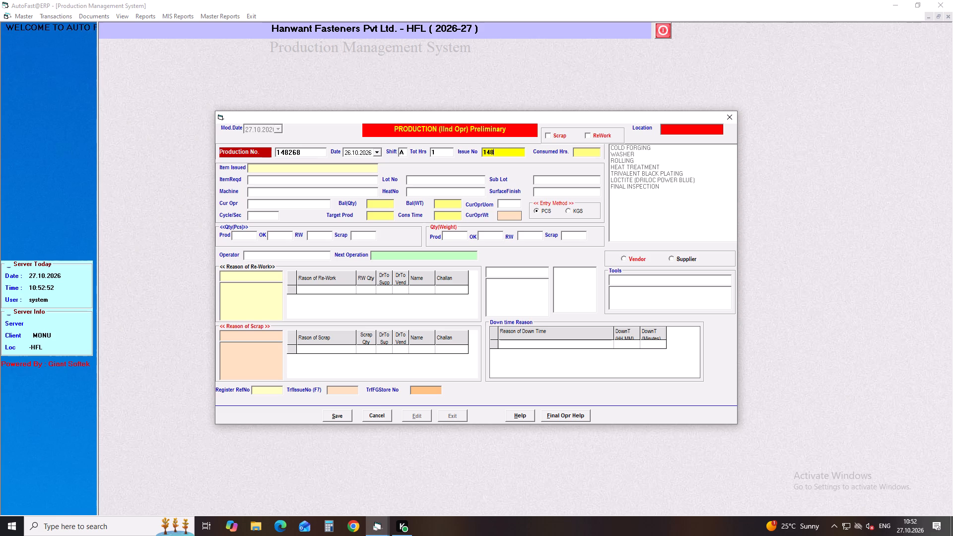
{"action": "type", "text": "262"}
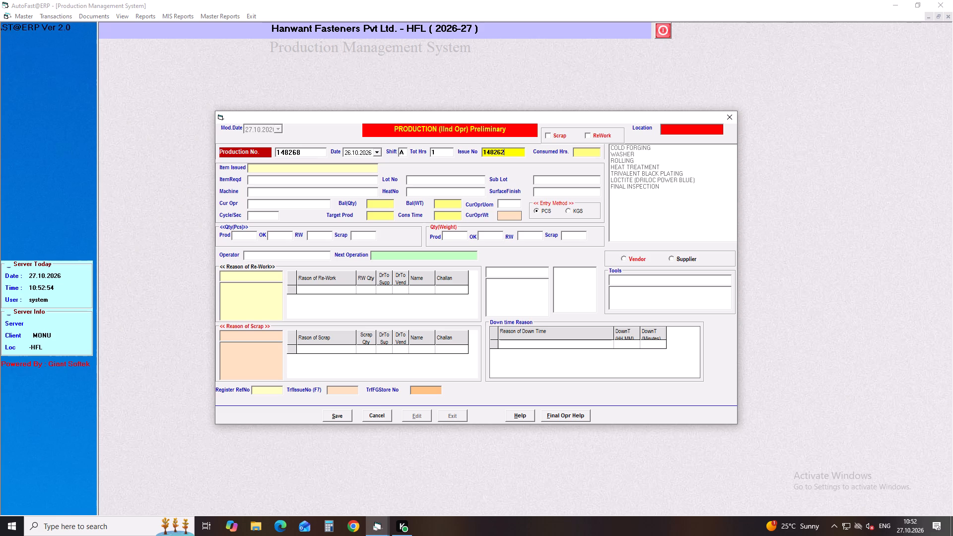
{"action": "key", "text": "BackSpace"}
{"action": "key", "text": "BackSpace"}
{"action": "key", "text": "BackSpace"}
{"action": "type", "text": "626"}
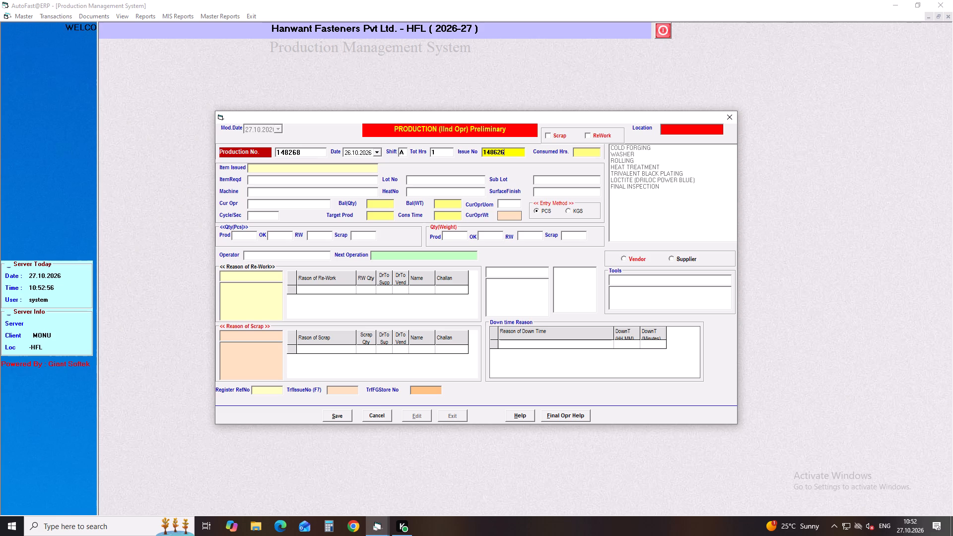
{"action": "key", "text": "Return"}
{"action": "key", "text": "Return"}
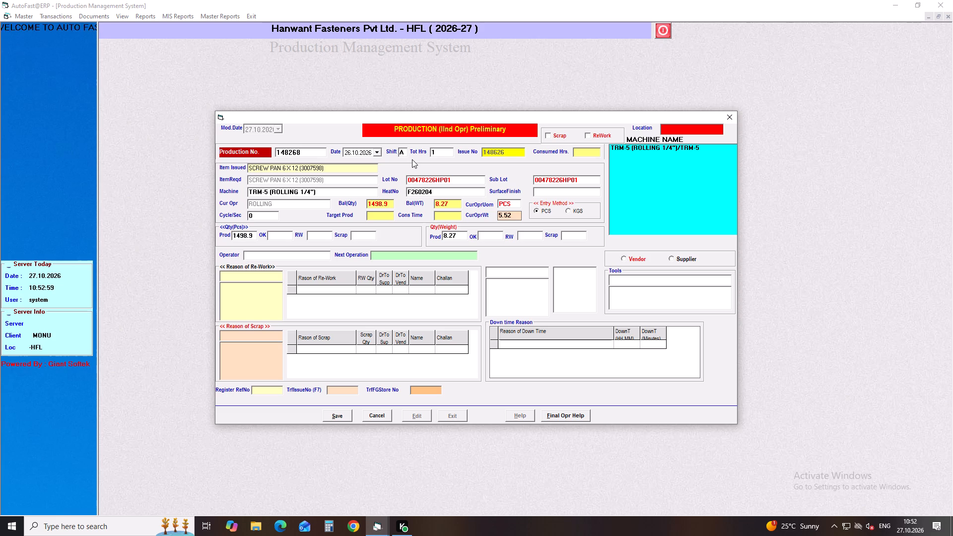
Set the cycle time to 01 seconds, assign operator H-ALOK and save the production entry for issue 148626.
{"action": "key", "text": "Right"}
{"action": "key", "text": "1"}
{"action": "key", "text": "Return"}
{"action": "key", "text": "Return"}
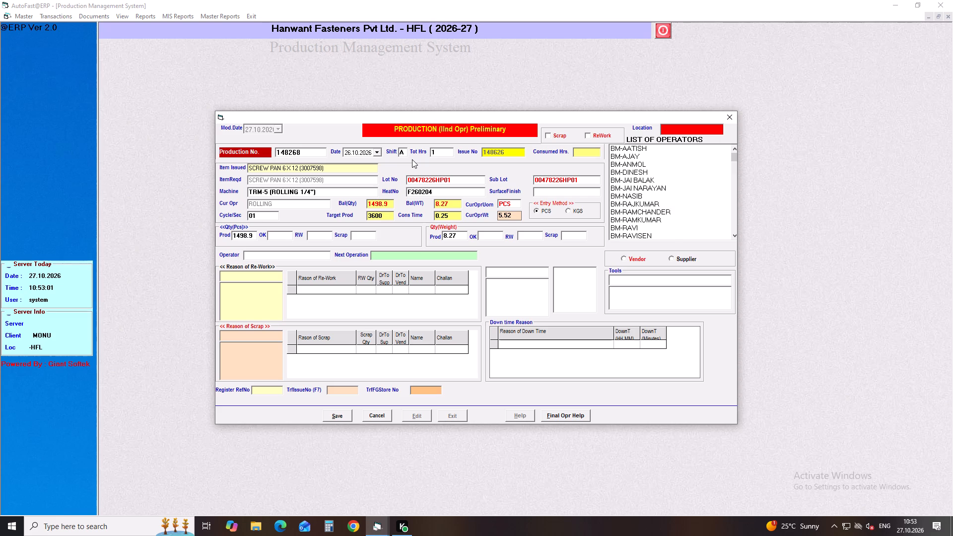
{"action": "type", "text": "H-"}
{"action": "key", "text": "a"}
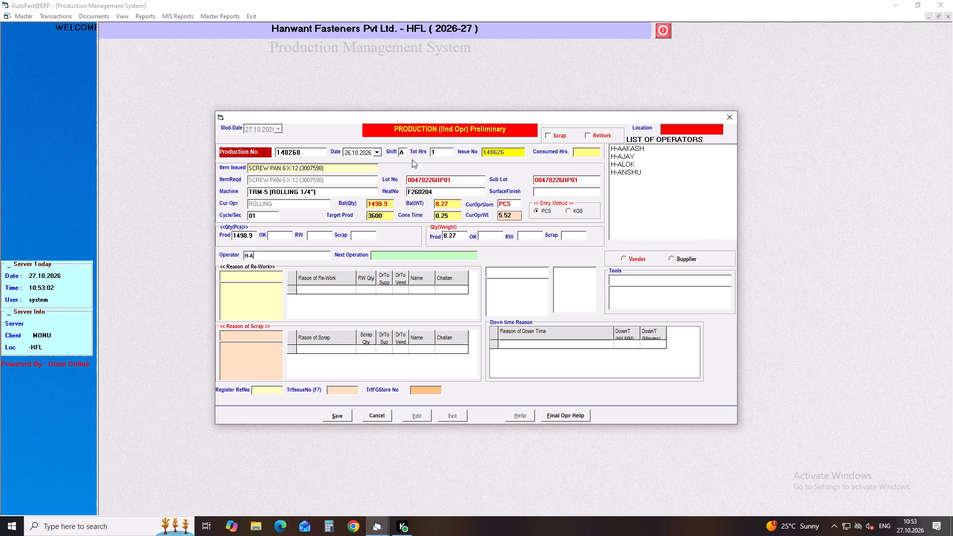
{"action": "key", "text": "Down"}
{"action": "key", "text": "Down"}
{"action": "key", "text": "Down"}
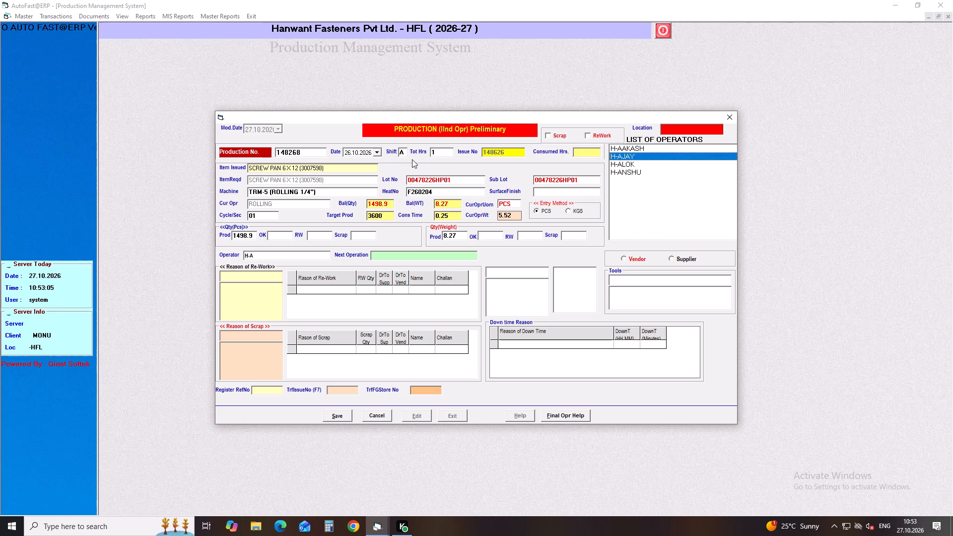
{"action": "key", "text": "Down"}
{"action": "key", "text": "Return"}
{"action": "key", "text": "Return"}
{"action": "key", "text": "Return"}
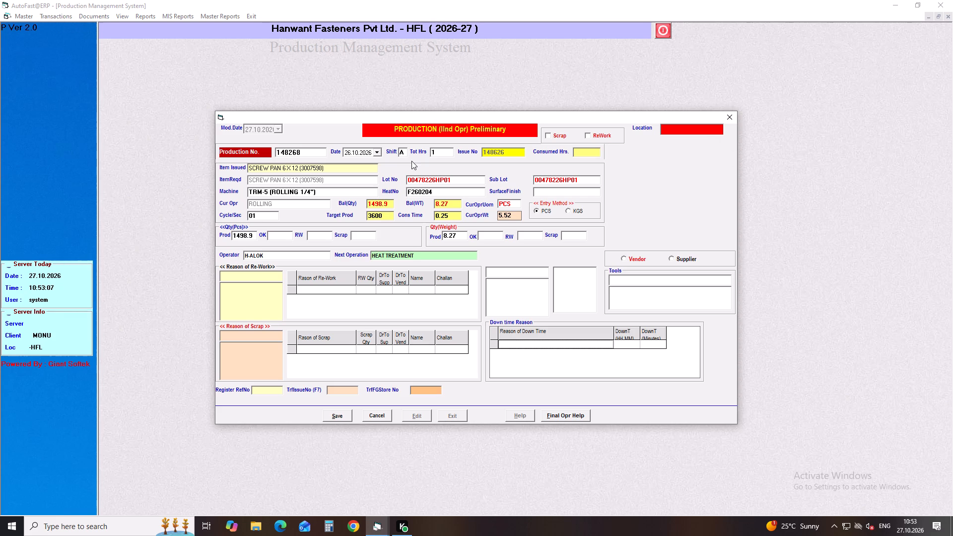
{"action": "left_click", "coordinate": [333, 415]}
Add a new production entry dated 26.10.2026, keeping shift A, with 6 total hours, and load issue number 148627.
{"action": "key", "text": "Return"}
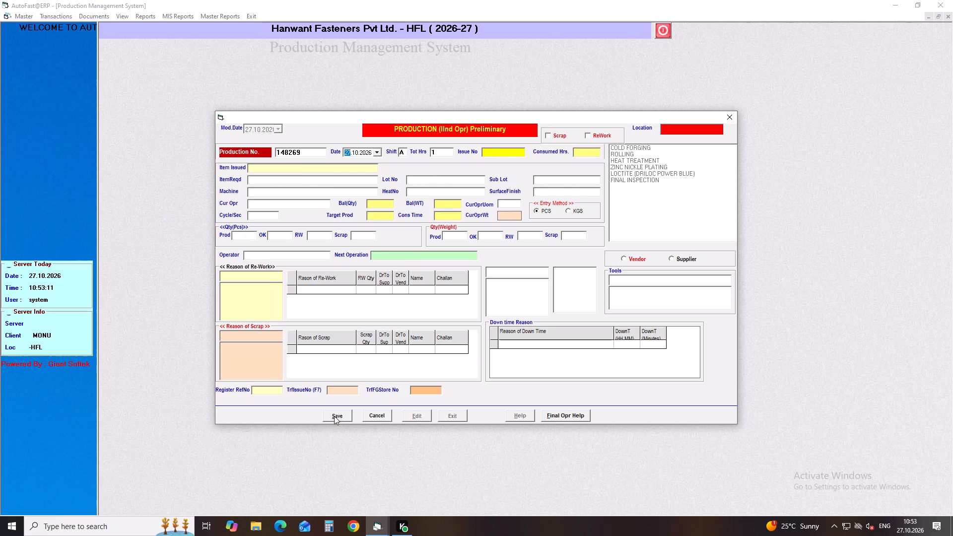
{"action": "key", "text": "Down"}
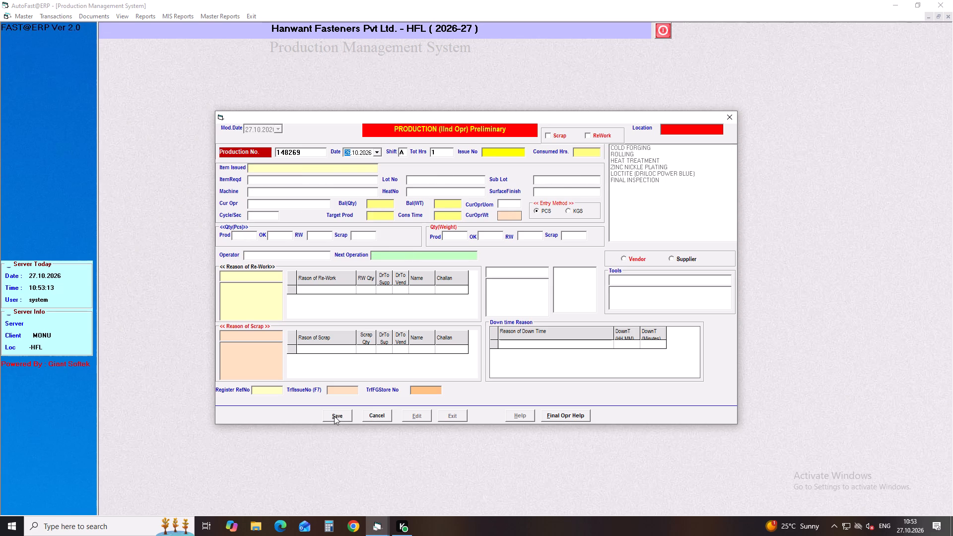
{"action": "key", "text": "Return"}
{"action": "key", "text": "Return"}
{"action": "key", "text": "BackSpace"}
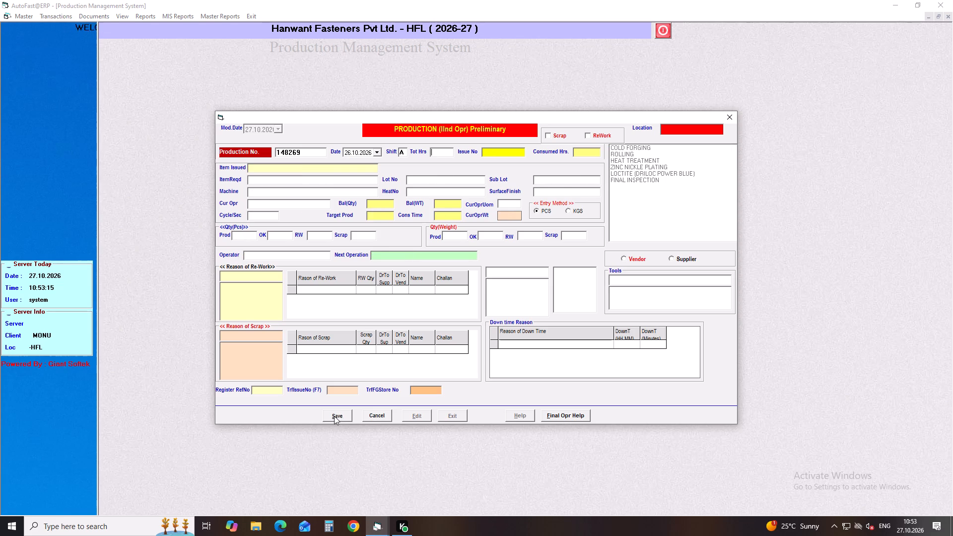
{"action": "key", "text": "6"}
{"action": "key", "text": "Return"}
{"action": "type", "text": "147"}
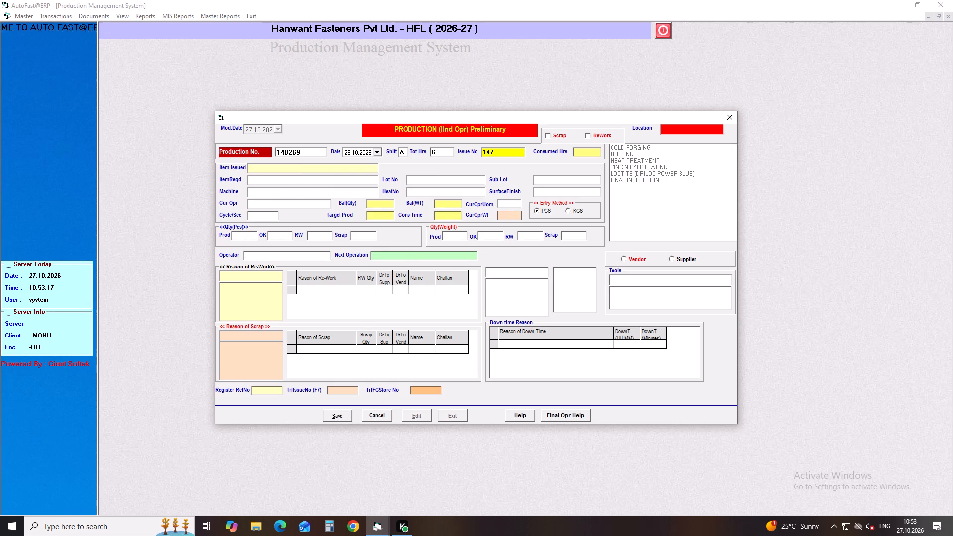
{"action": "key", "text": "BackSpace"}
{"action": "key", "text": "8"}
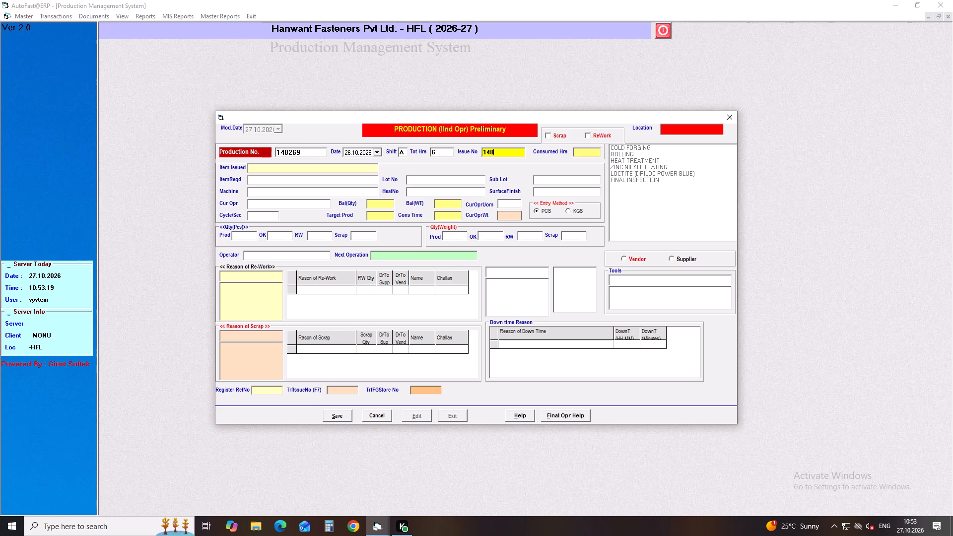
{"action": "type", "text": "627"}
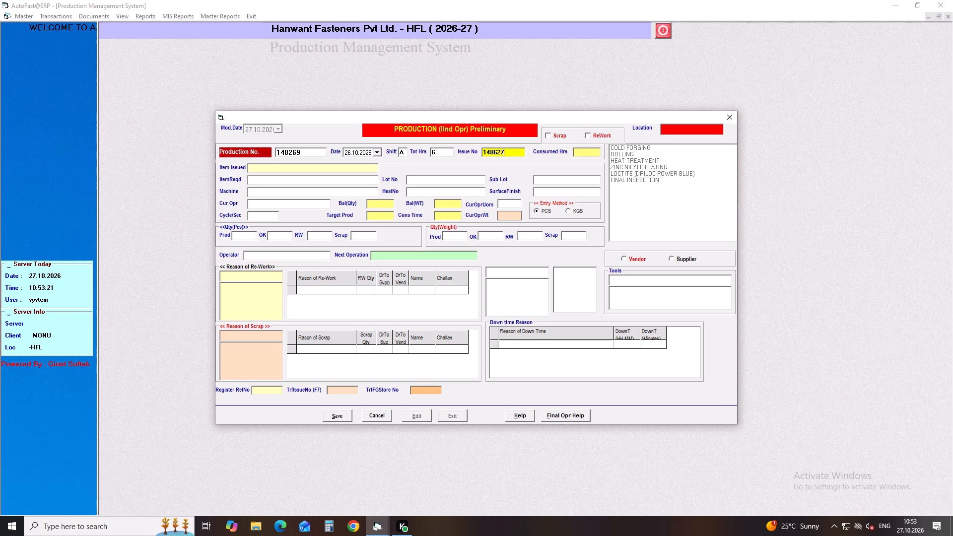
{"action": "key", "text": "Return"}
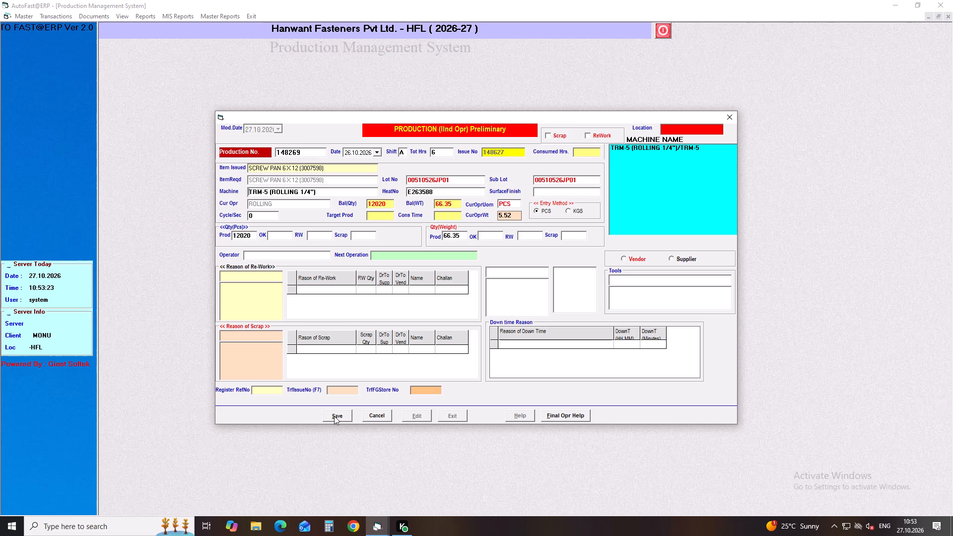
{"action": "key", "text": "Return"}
Set the cycle time to 01 seconds, assign operator H-ALOK and save the production entry for issue 148627.
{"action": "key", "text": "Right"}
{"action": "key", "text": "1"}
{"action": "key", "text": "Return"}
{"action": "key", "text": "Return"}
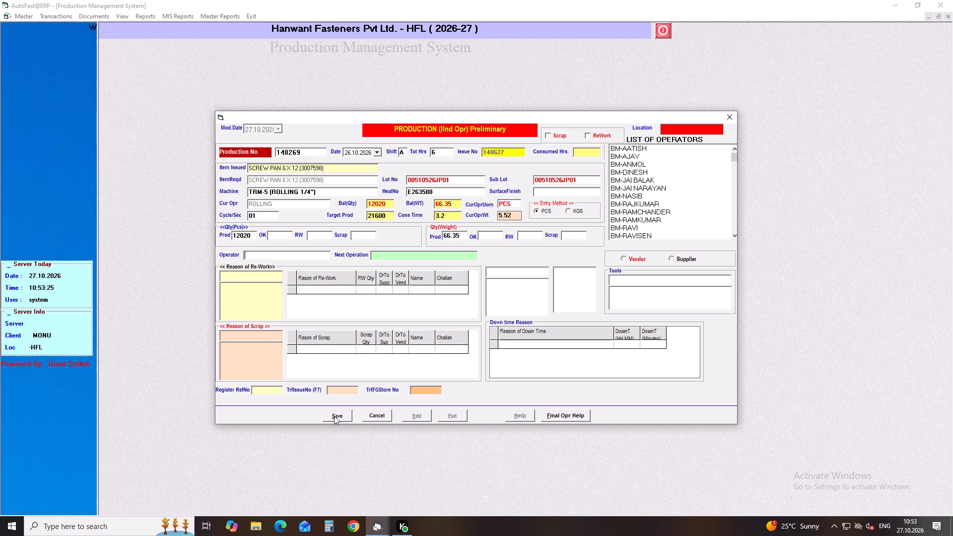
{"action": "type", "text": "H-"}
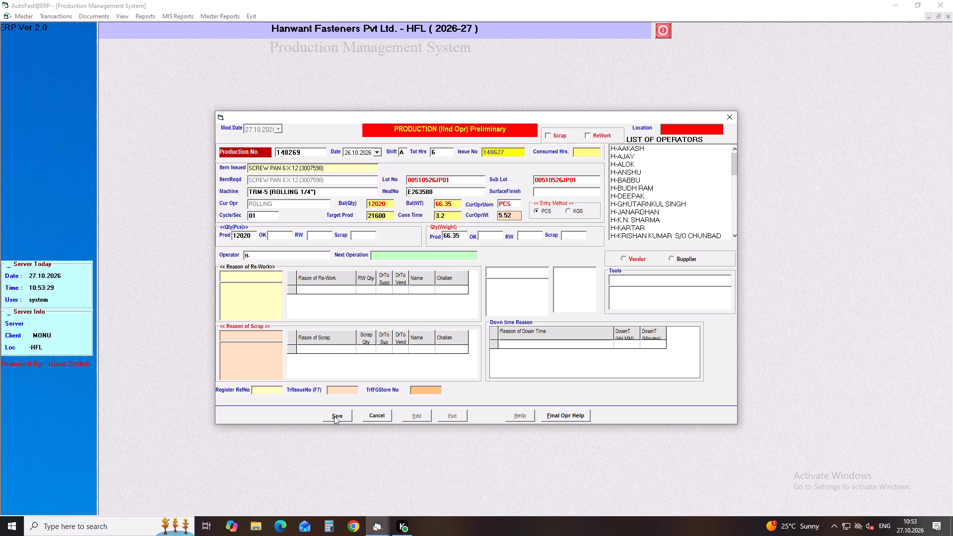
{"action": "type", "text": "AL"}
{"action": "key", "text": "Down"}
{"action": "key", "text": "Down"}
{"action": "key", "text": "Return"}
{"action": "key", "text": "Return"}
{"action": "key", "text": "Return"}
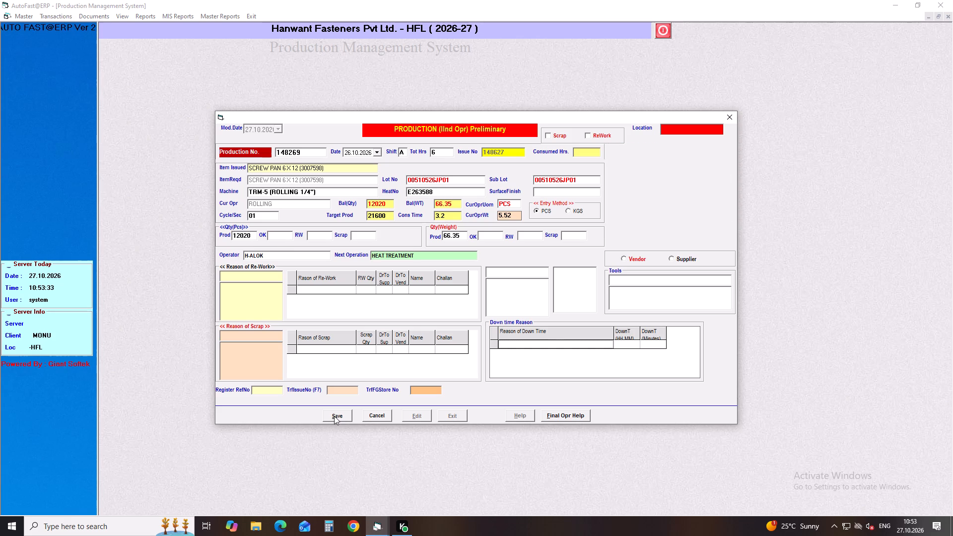
{"action": "left_click", "coordinate": [334, 416]}
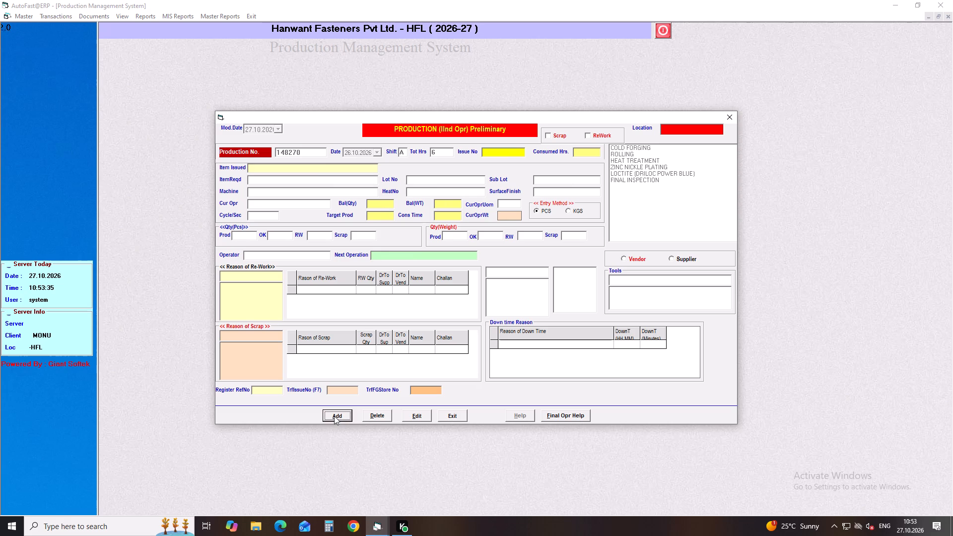
Add a new production entry dated 26.10.2026, keeping shift A, and set its total hours to 9.5.
{"action": "key", "text": "Return"}
{"action": "key", "text": "Down"}
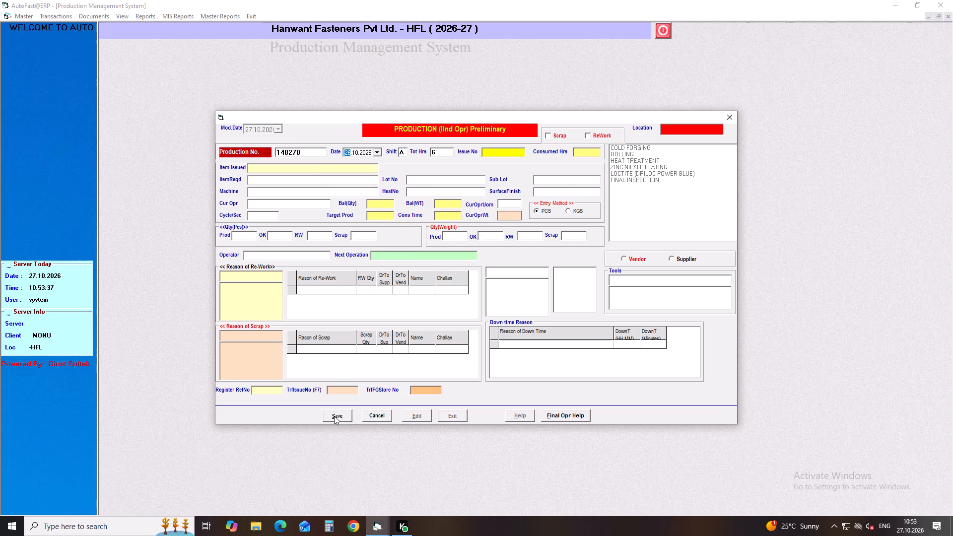
{"action": "key", "text": "Return"}
{"action": "key", "text": "Return"}
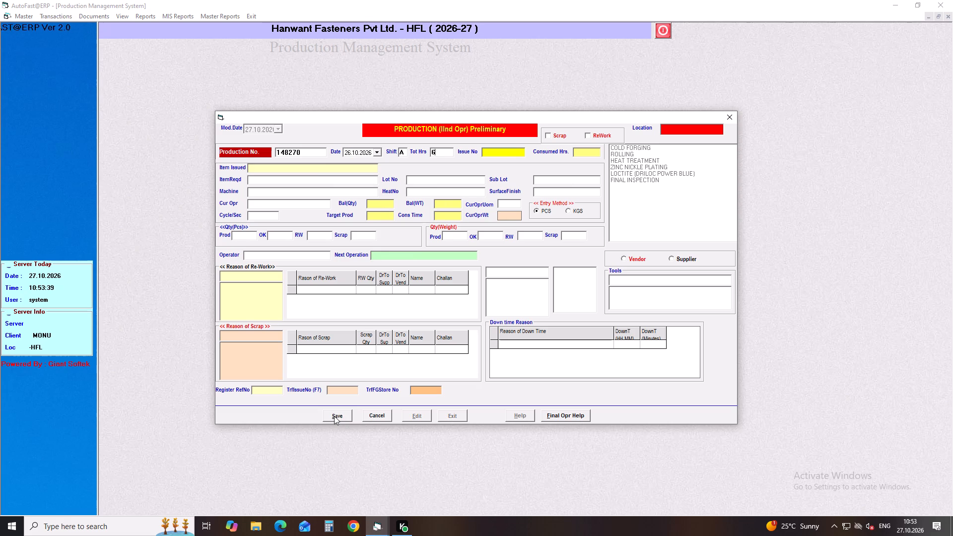
{"action": "key", "text": "BackSpace"}
{"action": "key", "text": "BackSpace"}
{"action": "key", "text": "BackSpace"}
{"action": "key", "text": "BackSpace"}
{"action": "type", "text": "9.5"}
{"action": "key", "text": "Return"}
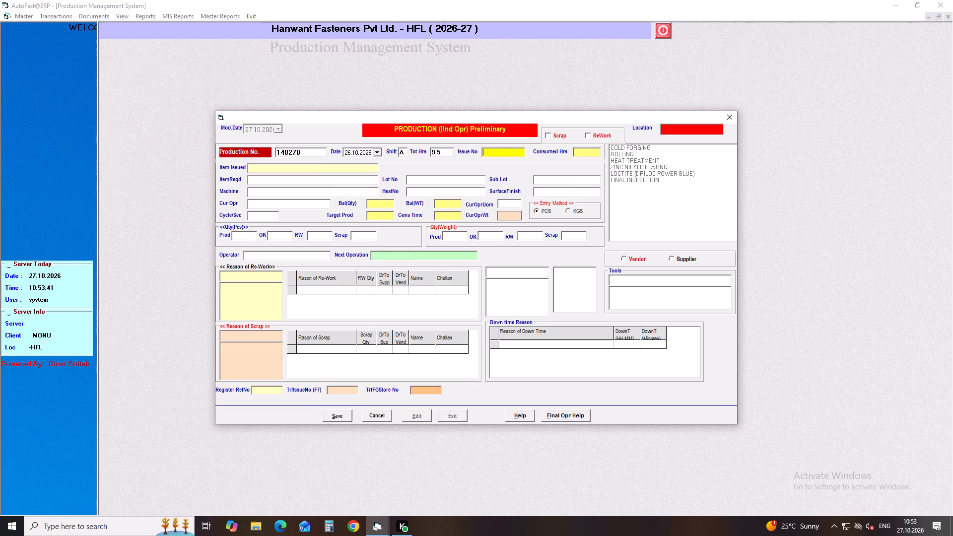
Load issue number 148628 into the new production entry and set its cycle time to 01 seconds.
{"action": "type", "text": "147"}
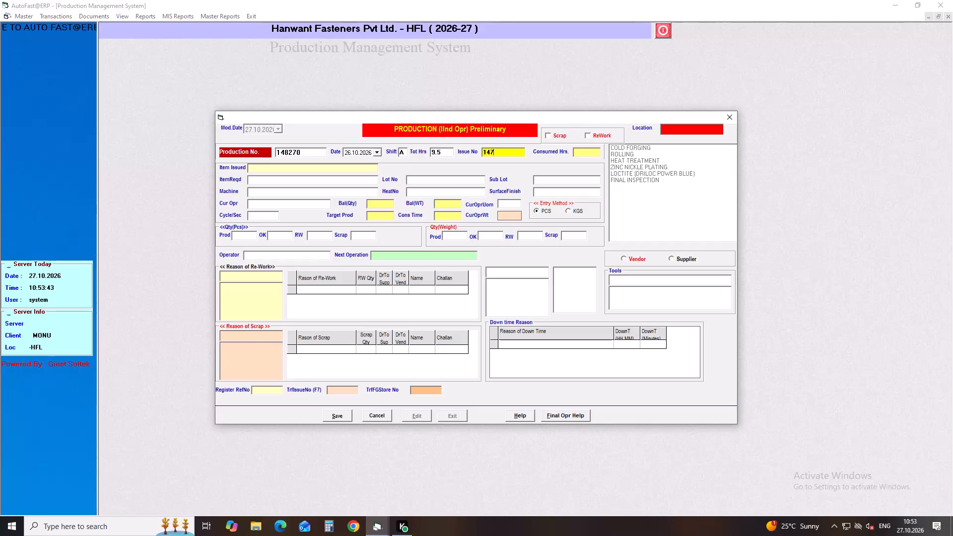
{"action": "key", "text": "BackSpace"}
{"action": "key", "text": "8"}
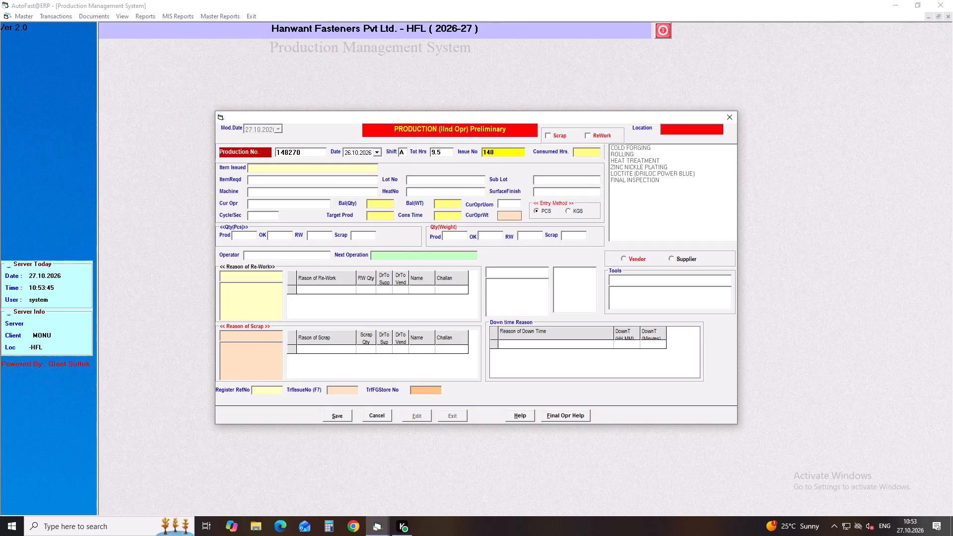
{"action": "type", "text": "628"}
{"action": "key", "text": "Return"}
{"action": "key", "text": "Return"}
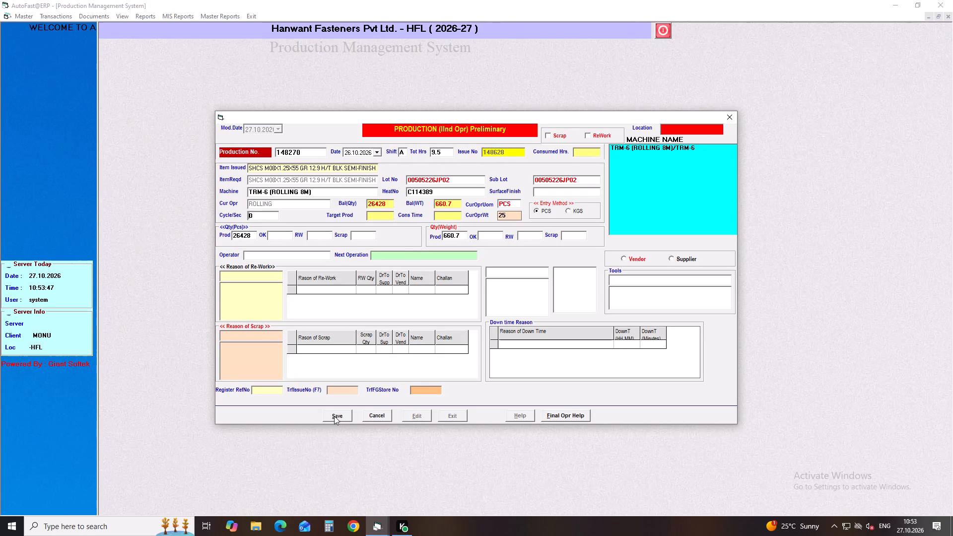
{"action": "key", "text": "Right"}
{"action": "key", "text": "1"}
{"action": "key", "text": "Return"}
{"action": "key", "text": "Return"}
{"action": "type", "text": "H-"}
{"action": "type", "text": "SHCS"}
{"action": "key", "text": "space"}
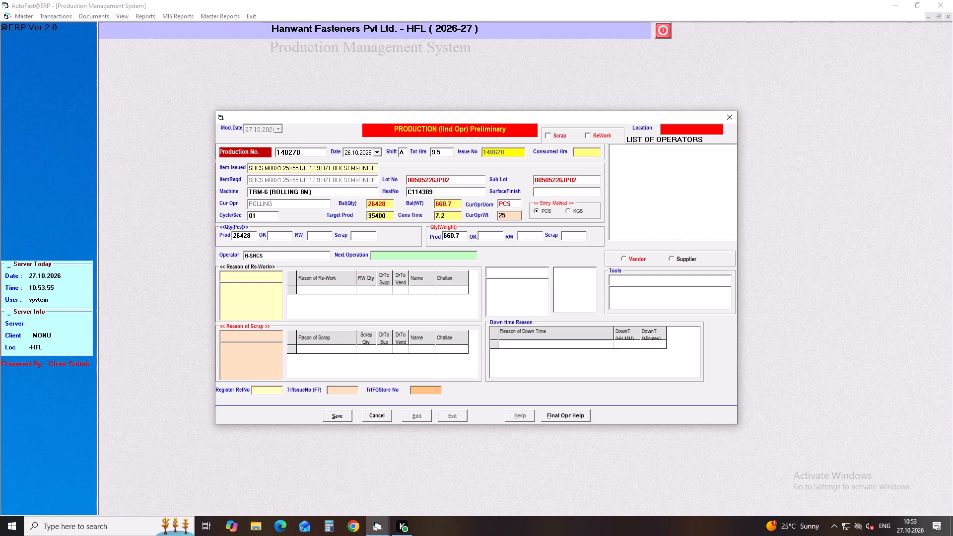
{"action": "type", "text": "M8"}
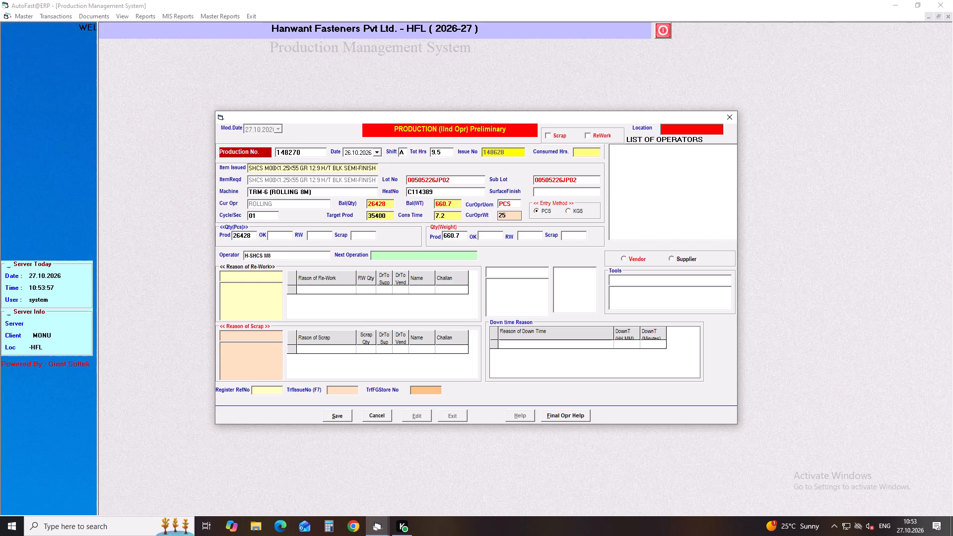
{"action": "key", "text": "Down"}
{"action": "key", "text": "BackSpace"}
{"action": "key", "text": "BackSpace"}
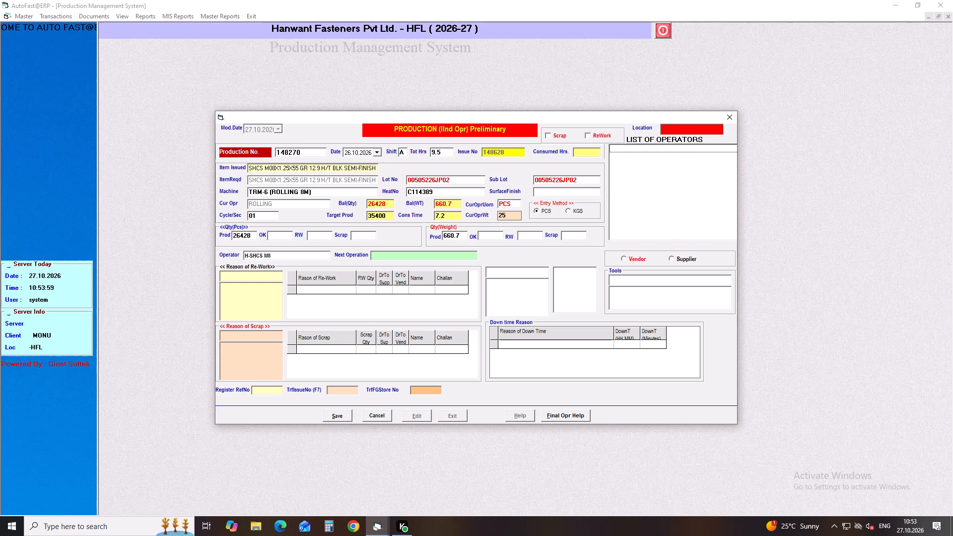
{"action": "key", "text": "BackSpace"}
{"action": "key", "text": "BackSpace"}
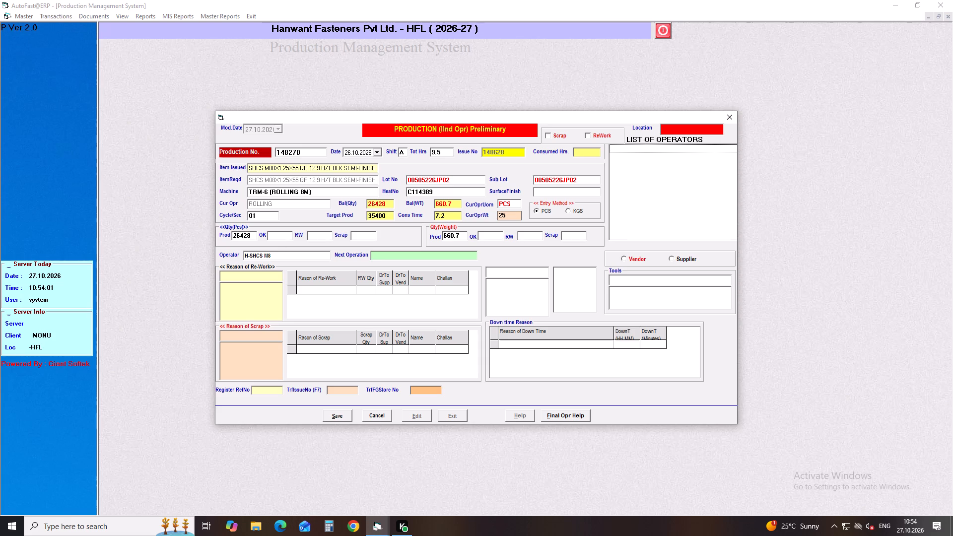
{"action": "left_click_drag", "start_coordinate": [272, 258], "coordinate": [246, 258]}
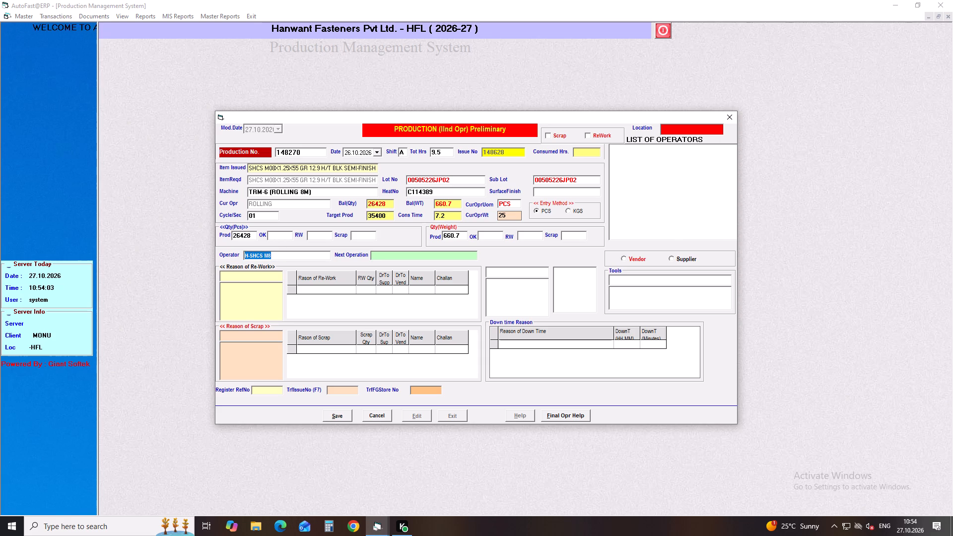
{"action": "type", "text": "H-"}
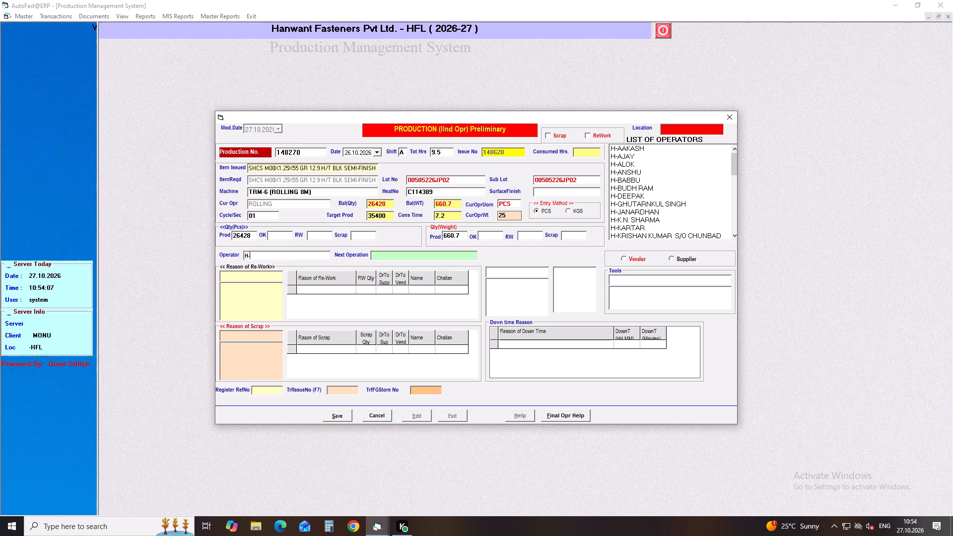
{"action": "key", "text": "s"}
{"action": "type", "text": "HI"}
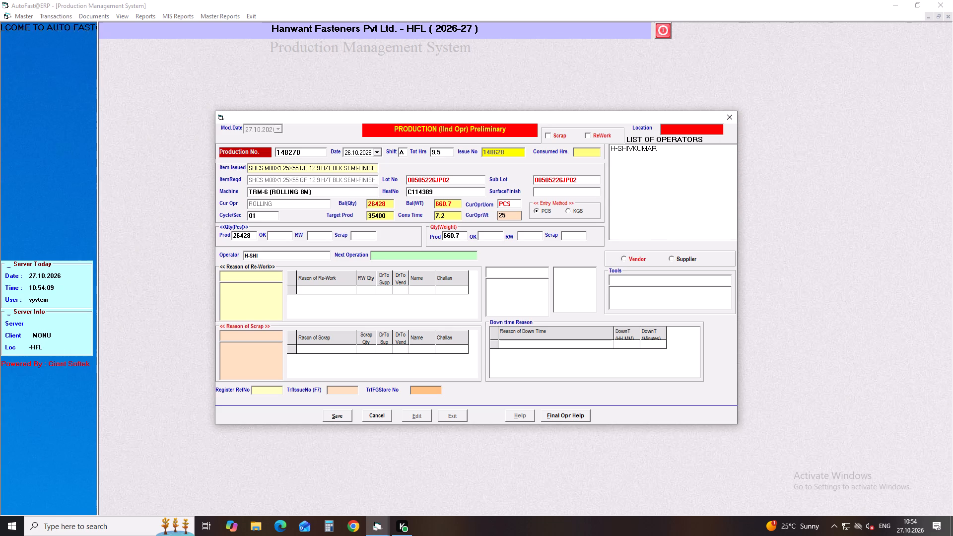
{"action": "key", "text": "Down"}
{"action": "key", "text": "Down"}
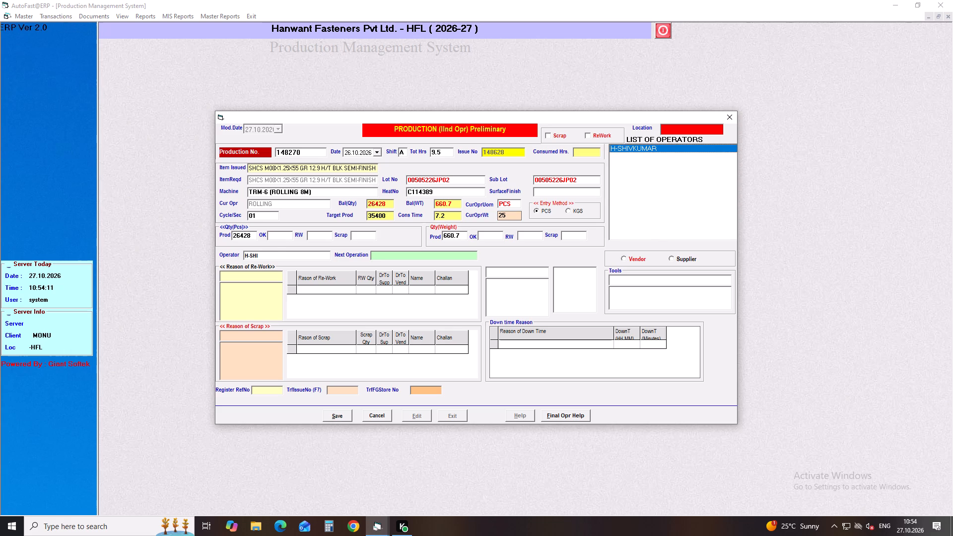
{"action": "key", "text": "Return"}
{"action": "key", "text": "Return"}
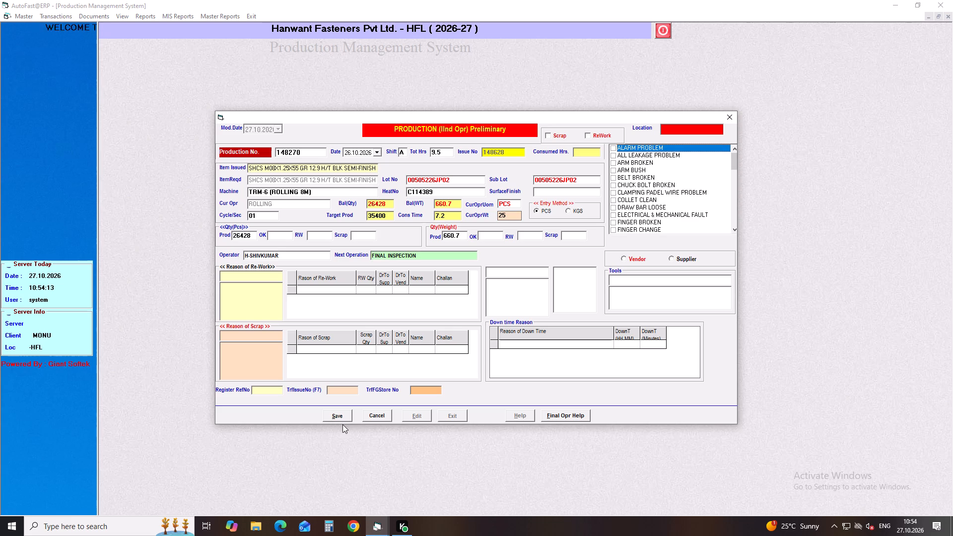
{"action": "left_click", "coordinate": [340, 416]}
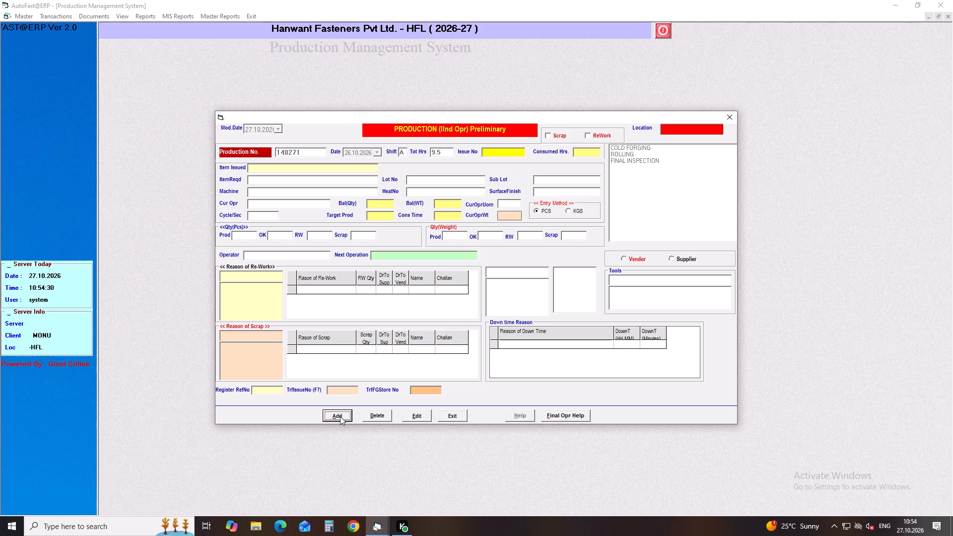
Add a new production entry dated 26.10.2026, keeping shift A, and set its total hours to 1.5.
{"action": "key", "text": "Return"}
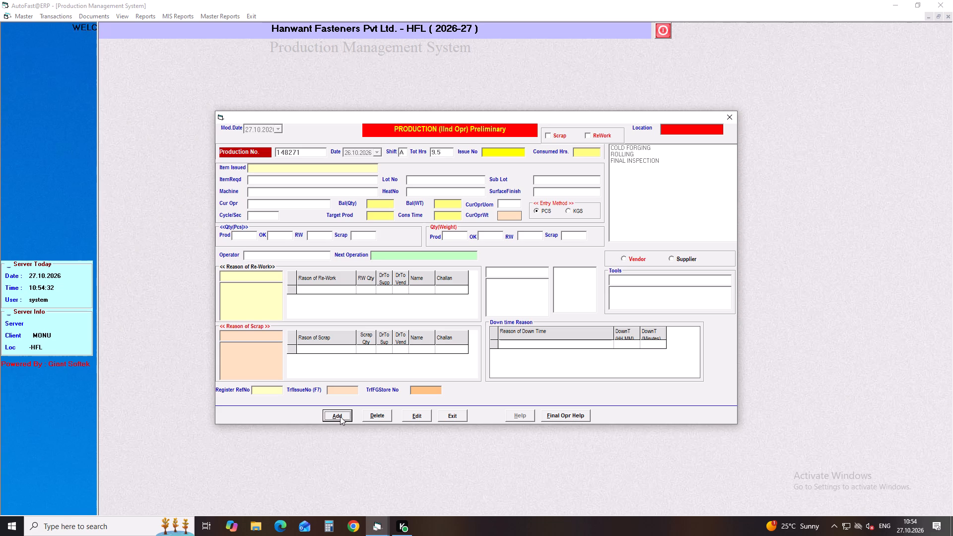
{"action": "key", "text": "Down"}
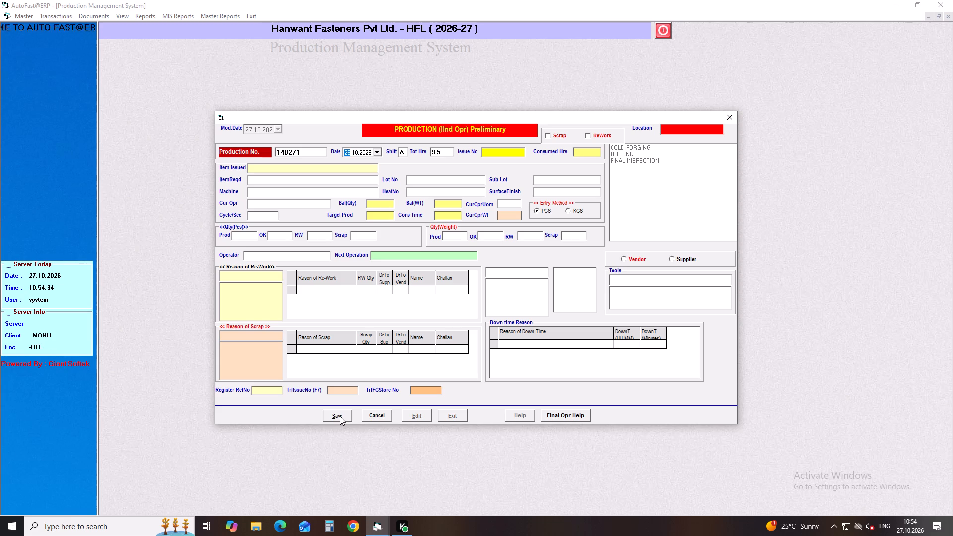
{"action": "key", "text": "Return"}
{"action": "key", "text": "Return"}
{"action": "key", "text": "BackSpace"}
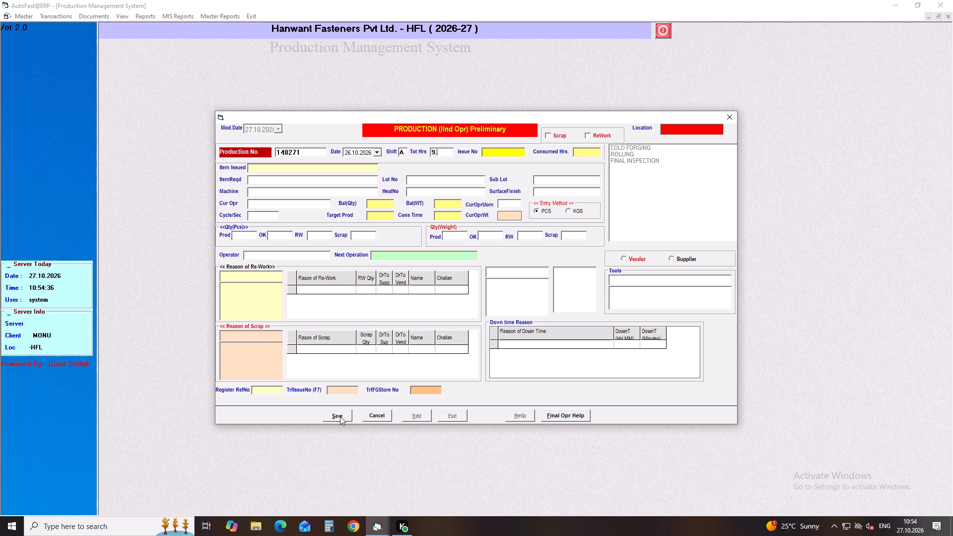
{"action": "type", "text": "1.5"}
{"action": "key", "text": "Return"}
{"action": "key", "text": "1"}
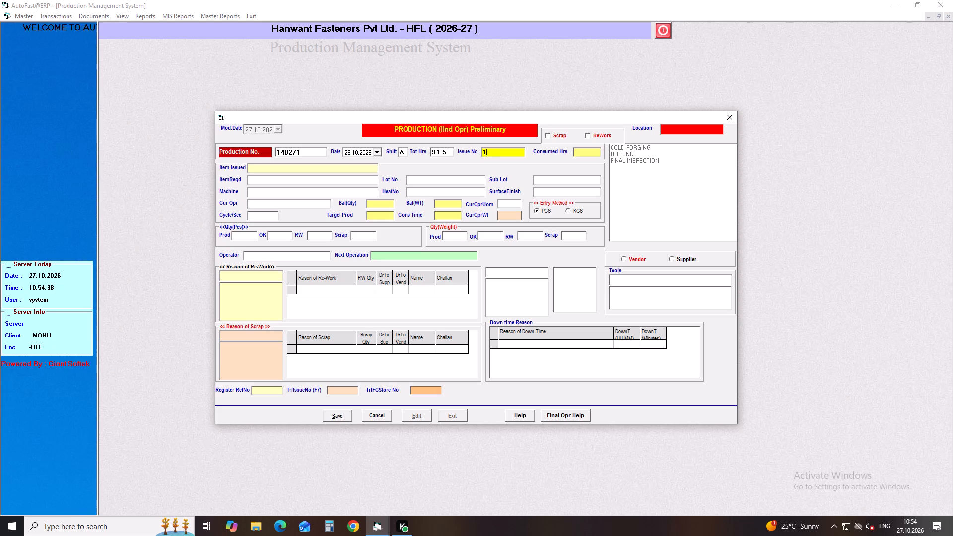
{"action": "left_click_drag", "start_coordinate": [449, 152], "coordinate": [442, 153]}
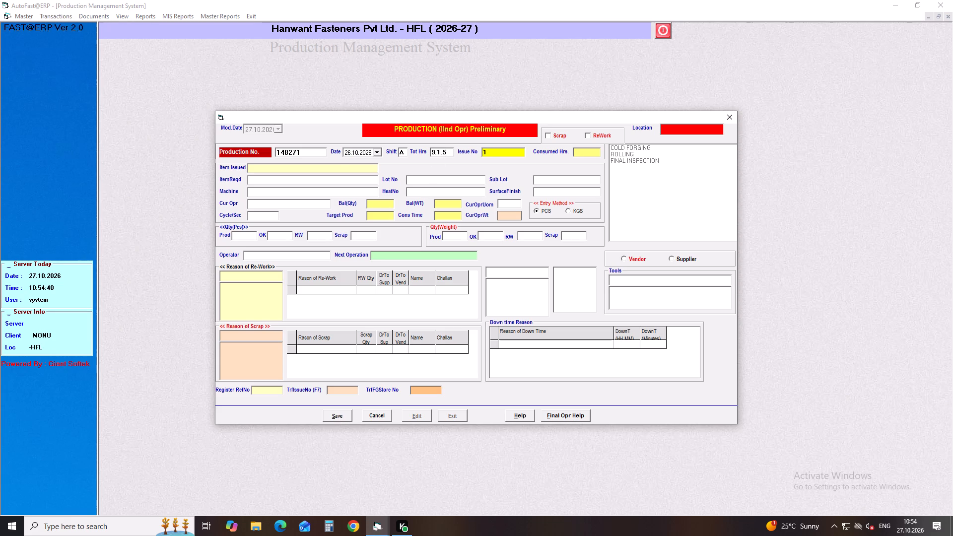
{"action": "left_click_drag", "start_coordinate": [442, 153], "coordinate": [430, 155]}
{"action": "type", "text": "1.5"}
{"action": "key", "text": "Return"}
Load issue number 148629 into the new production entry.
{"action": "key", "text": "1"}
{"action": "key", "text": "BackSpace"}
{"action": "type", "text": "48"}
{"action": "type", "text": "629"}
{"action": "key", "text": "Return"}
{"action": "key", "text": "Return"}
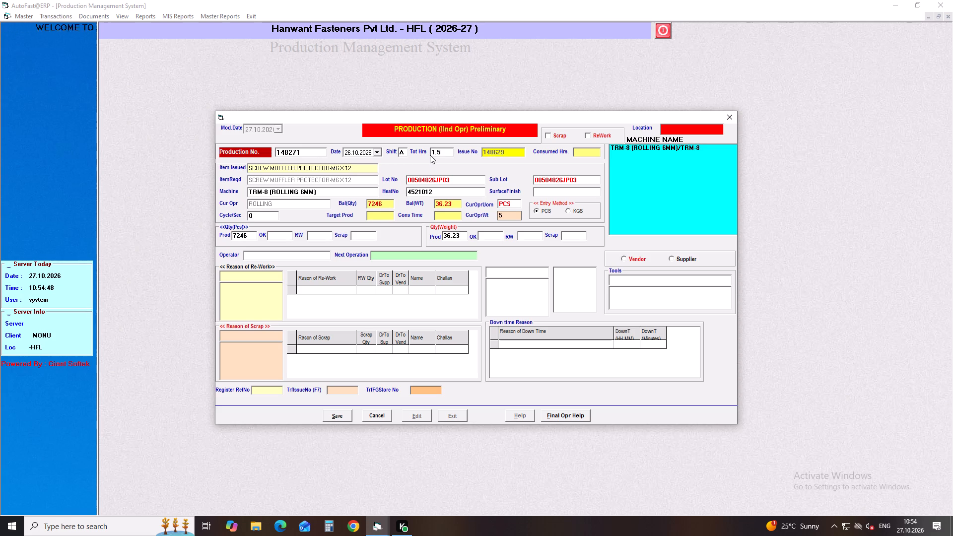
Set the cycle time to 01 seconds, assign operator H-KULVINDER and save the production entry for issue 148629.
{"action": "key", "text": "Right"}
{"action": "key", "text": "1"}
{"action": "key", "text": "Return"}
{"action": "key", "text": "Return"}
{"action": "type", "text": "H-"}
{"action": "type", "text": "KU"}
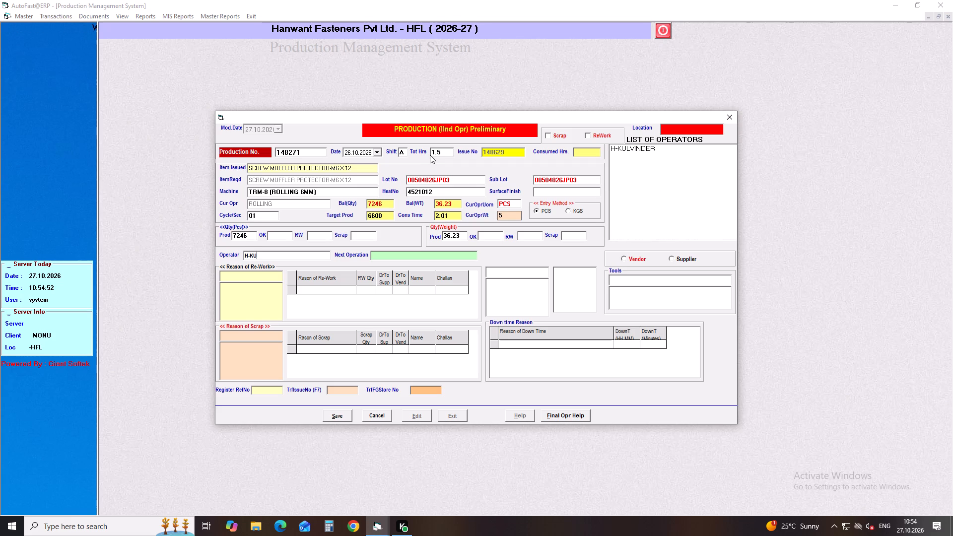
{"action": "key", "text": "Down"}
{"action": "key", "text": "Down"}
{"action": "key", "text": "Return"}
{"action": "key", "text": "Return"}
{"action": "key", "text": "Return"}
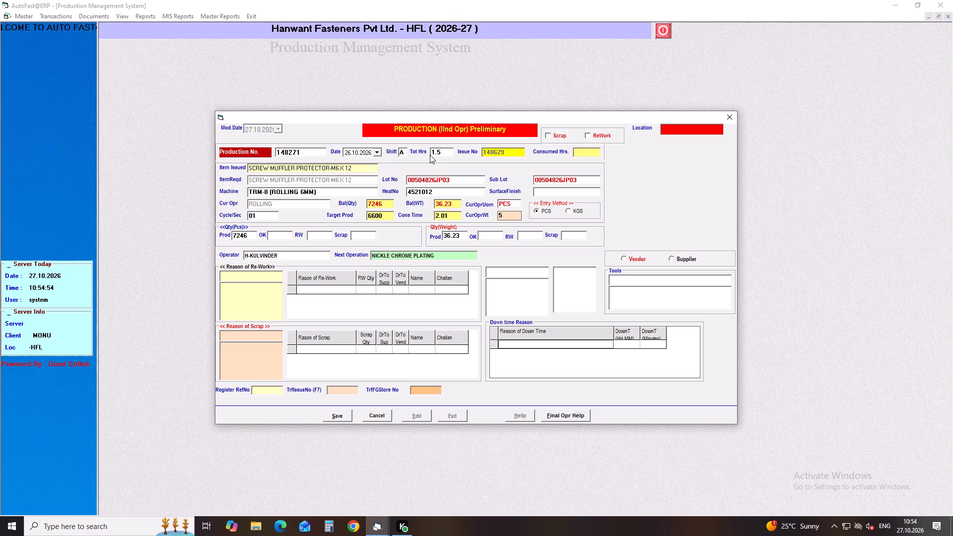
{"action": "left_click", "coordinate": [338, 418]}
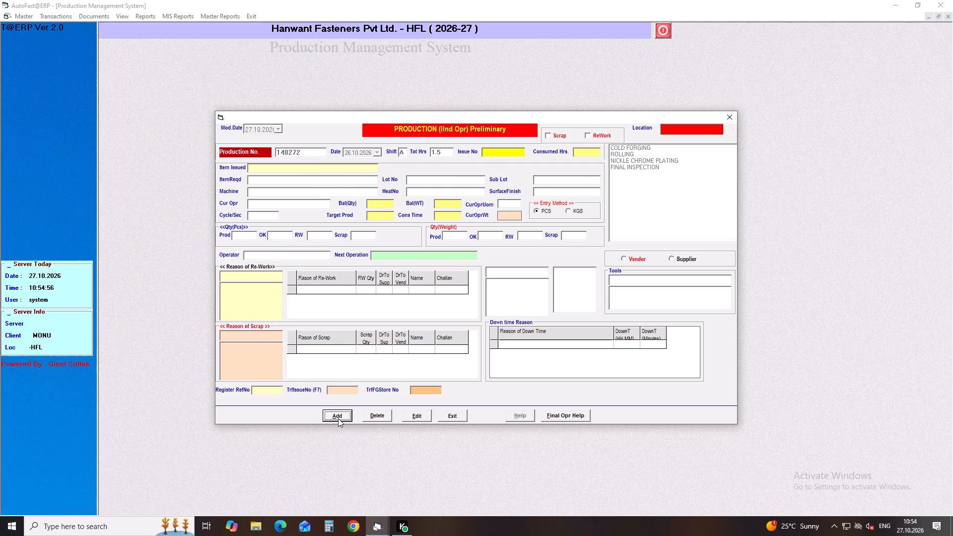
Add a new production entry dated 26.10.2026, keeping shift A, and set its total hours to 4.
{"action": "key", "text": "Return"}
{"action": "key", "text": "Down"}
{"action": "key", "text": "Return"}
{"action": "key", "text": "Return"}
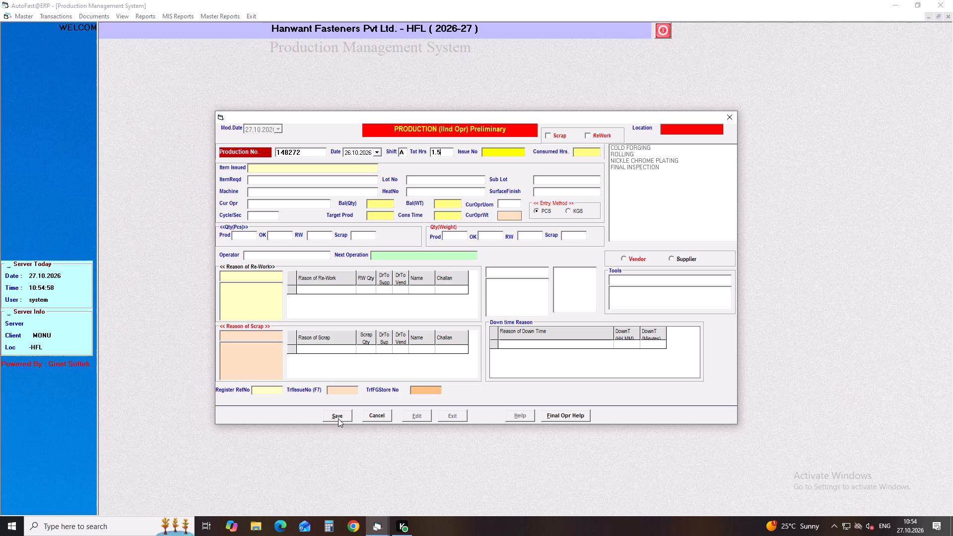
{"action": "key", "text": "BackSpace"}
{"action": "key", "text": "BackSpace"}
{"action": "key", "text": "BackSpace"}
{"action": "key", "text": "BackSpace"}
{"action": "key", "text": "BackSpace"}
{"action": "key", "text": "BackSpace"}
{"action": "key", "text": "BackSpace"}
{"action": "key", "text": "BackSpace"}
{"action": "key", "text": "BackSpace"}
{"action": "key", "text": "BackSpace"}
{"action": "key", "text": "BackSpace"}
{"action": "key", "text": "BackSpace"}
{"action": "key", "text": "BackSpace"}
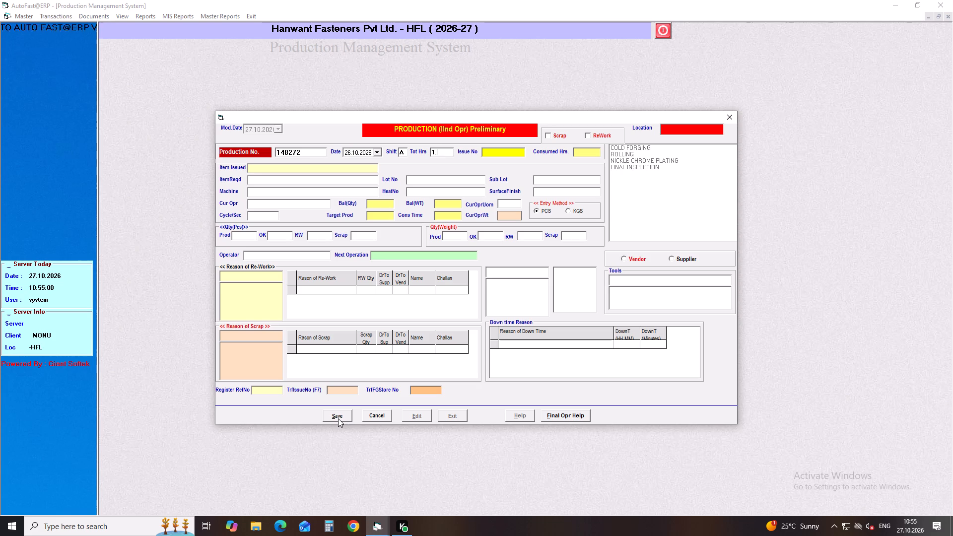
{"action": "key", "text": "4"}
{"action": "key", "text": "Return"}
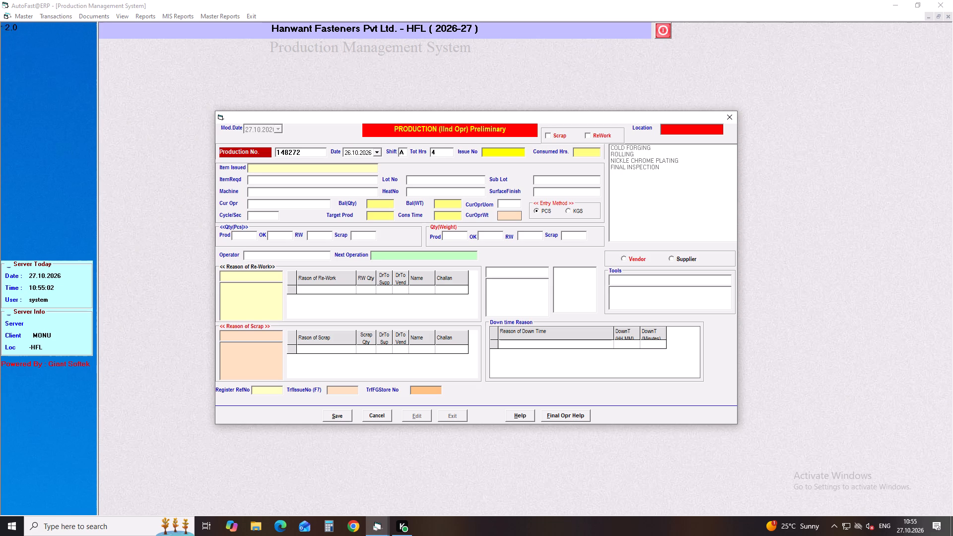
Load issue number 148630 into the new production entry.
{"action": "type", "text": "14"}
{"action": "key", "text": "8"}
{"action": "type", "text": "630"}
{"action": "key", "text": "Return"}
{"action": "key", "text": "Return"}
Set the cycle time to 01 seconds, assign operator H-KULVINDER and save the production entry for issue 148630.
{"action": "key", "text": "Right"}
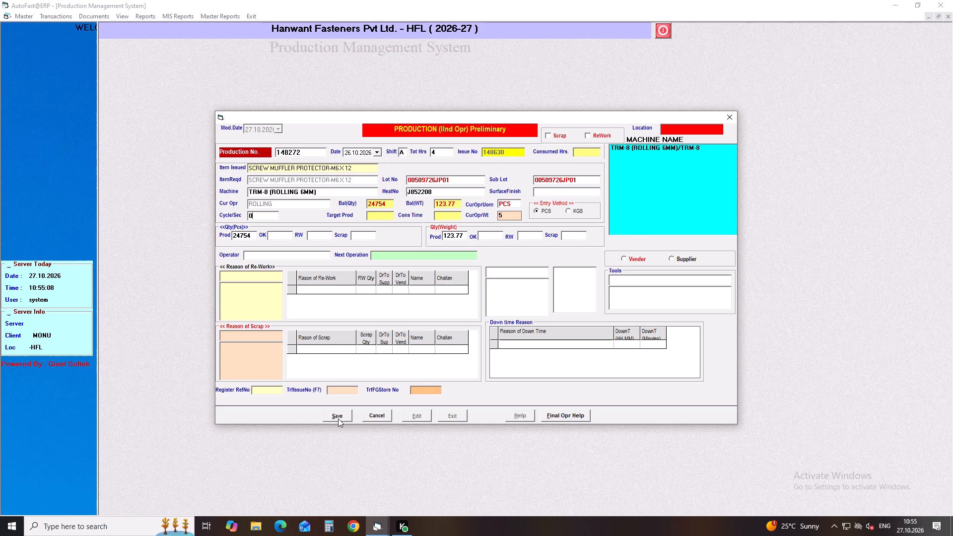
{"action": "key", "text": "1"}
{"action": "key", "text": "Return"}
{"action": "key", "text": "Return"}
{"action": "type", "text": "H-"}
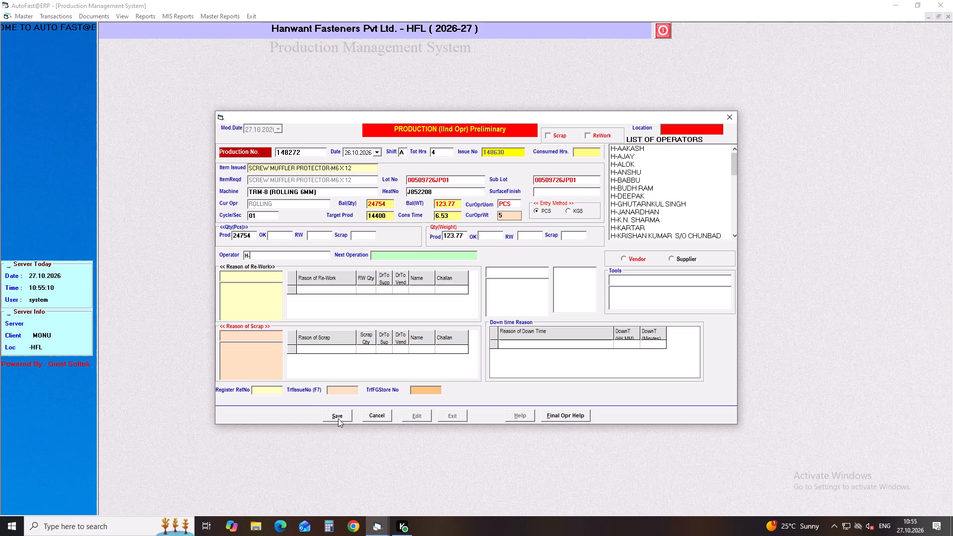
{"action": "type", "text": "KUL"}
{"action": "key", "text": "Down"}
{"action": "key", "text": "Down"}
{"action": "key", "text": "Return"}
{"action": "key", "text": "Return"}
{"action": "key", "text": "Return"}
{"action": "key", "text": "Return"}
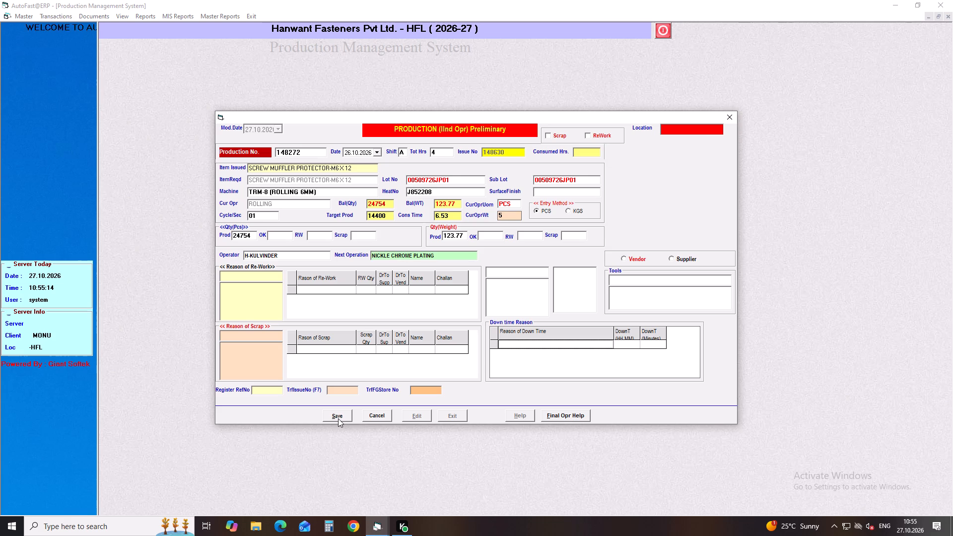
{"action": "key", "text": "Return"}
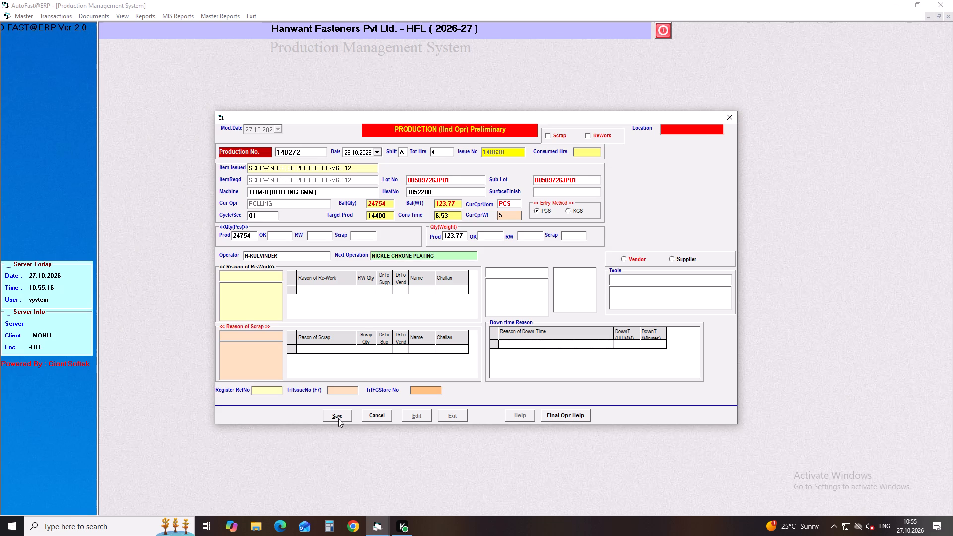
{"action": "left_click", "coordinate": [342, 418]}
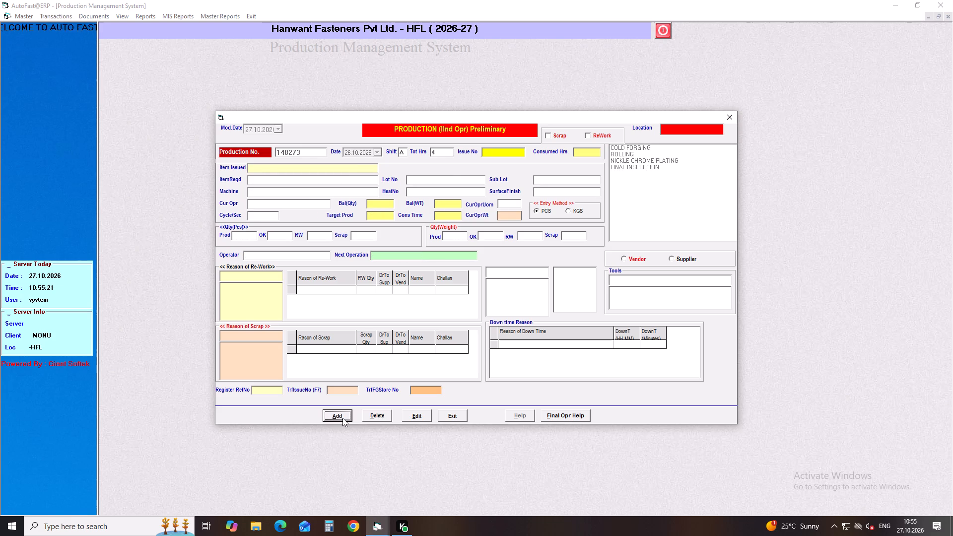
Add a new production entry dated 26.10.2026, keeping shift A, and set its total hours to 4.
{"action": "key", "text": "Return"}
{"action": "key", "text": "Down"}
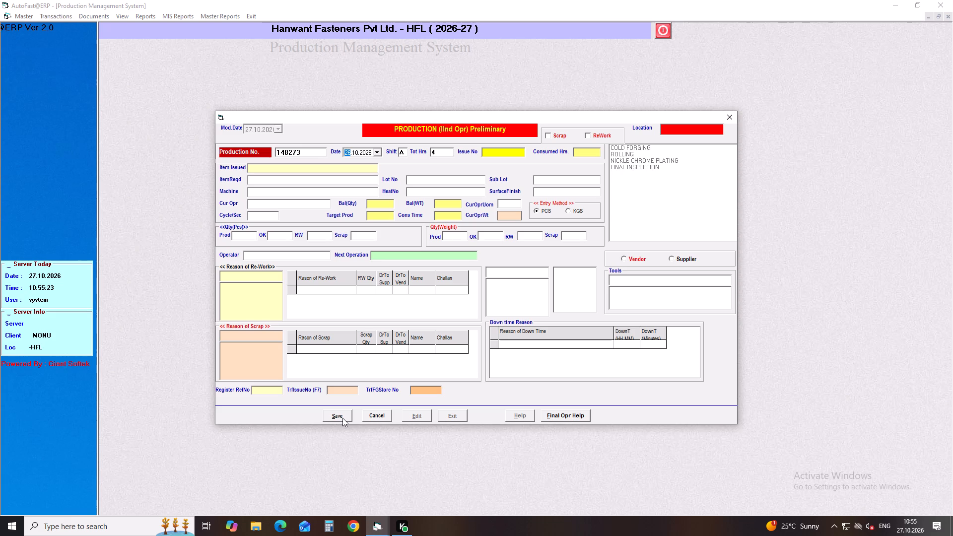
{"action": "key", "text": "Return"}
{"action": "key", "text": "Return"}
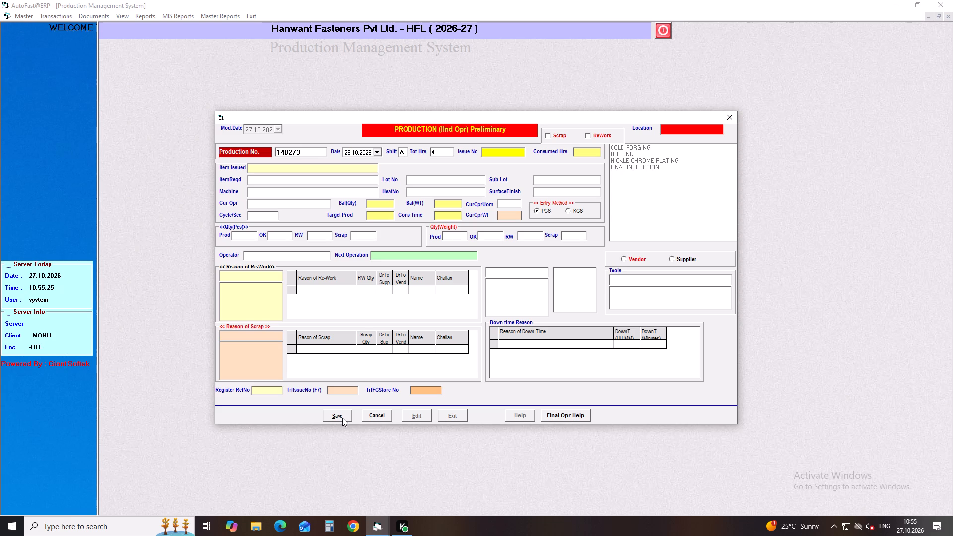
{"action": "key", "text": "BackSpace"}
{"action": "key", "text": "BackSpace"}
{"action": "key", "text": "BackSpace"}
{"action": "key", "text": "BackSpace"}
{"action": "key", "text": "BackSpace"}
{"action": "key", "text": "BackSpace"}
{"action": "key", "text": "BackSpace"}
{"action": "key", "text": "BackSpace"}
{"action": "key", "text": "BackSpace"}
{"action": "key", "text": "BackSpace"}
{"action": "key", "text": "BackSpace"}
{"action": "key", "text": "BackSpace"}
{"action": "key", "text": "BackSpace"}
{"action": "key", "text": "BackSpace"}
{"action": "key", "text": "BackSpace"}
{"action": "key", "text": "BackSpace"}
{"action": "key", "text": "BackSpace"}
{"action": "key", "text": "BackSpace"}
{"action": "key", "text": "BackSpace"}
{"action": "key", "text": "BackSpace"}
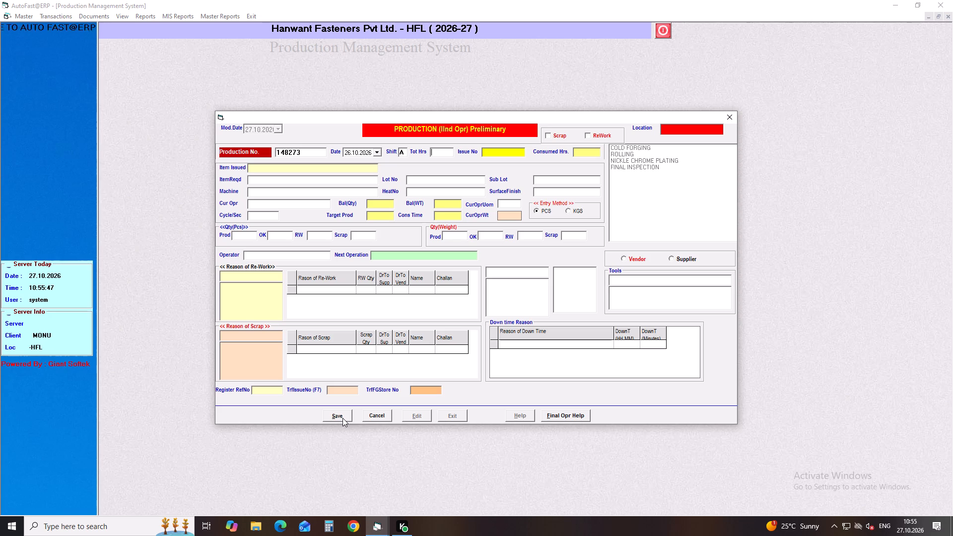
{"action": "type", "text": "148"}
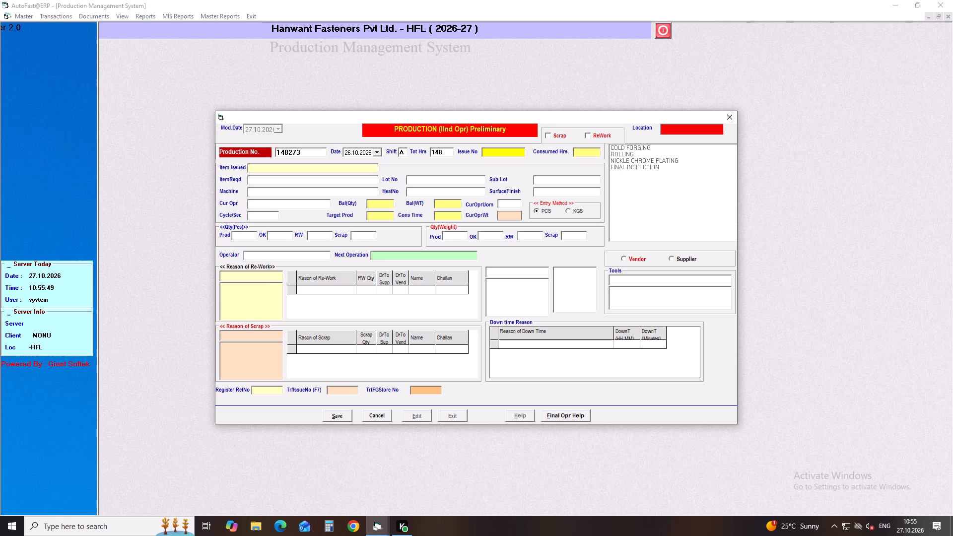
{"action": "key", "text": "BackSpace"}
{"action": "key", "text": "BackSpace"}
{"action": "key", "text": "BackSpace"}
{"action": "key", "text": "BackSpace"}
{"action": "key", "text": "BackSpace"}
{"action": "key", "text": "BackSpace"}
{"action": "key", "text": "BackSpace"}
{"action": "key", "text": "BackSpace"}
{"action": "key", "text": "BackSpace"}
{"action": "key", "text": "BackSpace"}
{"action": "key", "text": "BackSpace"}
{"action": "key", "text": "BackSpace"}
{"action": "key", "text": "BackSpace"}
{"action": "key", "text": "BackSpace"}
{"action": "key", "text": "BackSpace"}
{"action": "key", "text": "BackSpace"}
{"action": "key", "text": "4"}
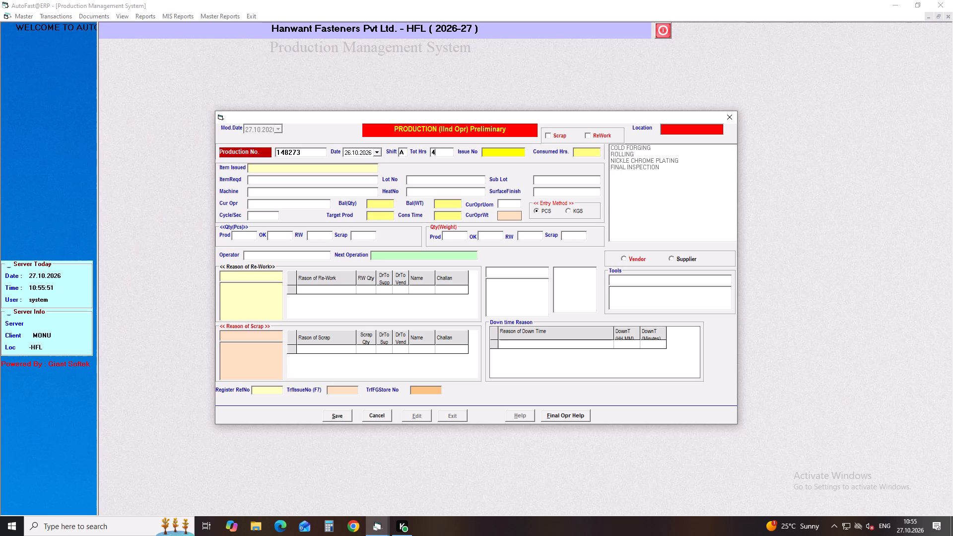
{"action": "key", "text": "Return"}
Load issue number 148631 into the new production entry.
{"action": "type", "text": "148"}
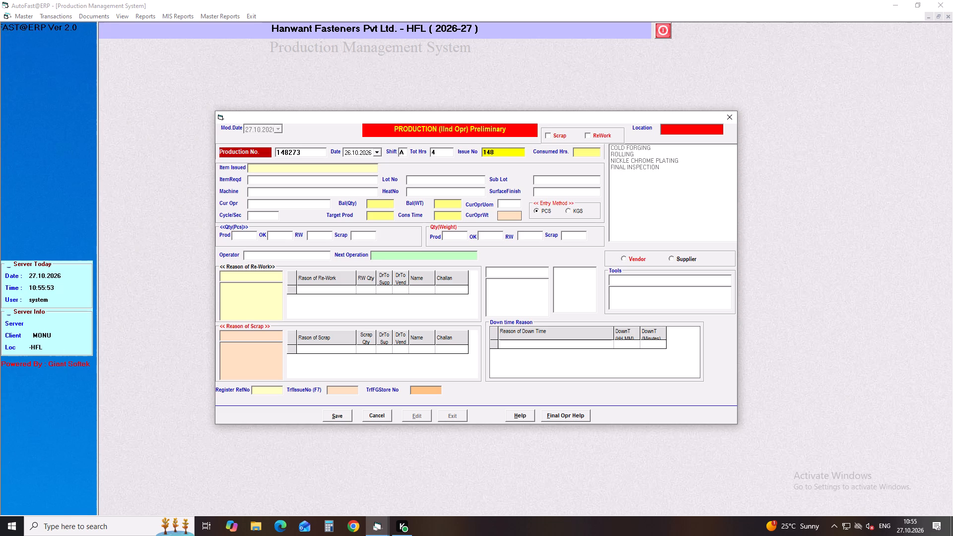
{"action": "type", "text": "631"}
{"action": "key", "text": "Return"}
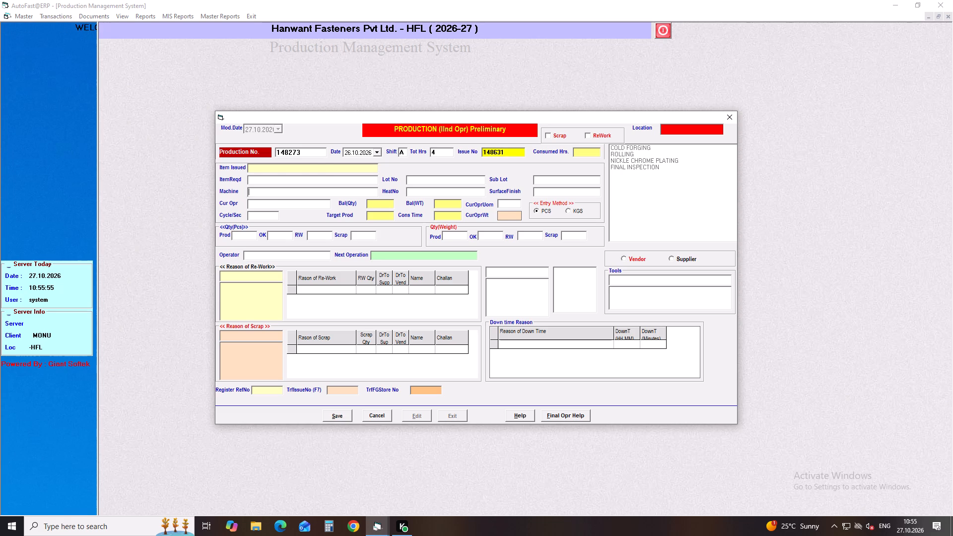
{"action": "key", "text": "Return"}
Set the cycle time to 01 seconds, assign operator H-KULVINDER and save the production entry for issue 148631.
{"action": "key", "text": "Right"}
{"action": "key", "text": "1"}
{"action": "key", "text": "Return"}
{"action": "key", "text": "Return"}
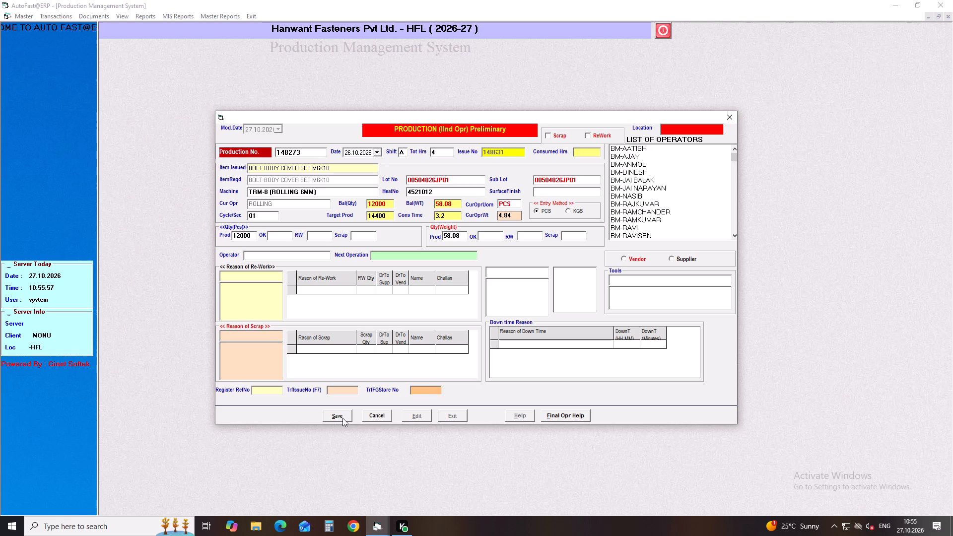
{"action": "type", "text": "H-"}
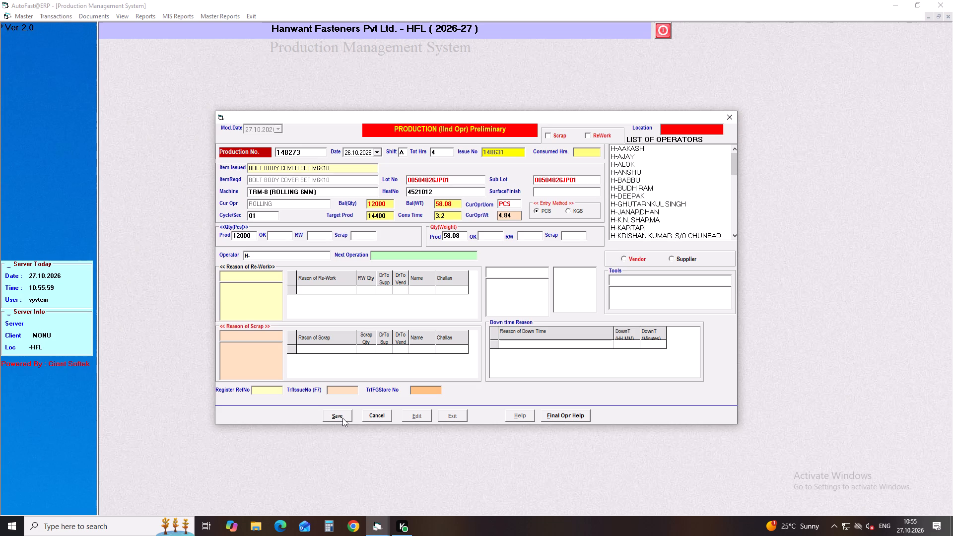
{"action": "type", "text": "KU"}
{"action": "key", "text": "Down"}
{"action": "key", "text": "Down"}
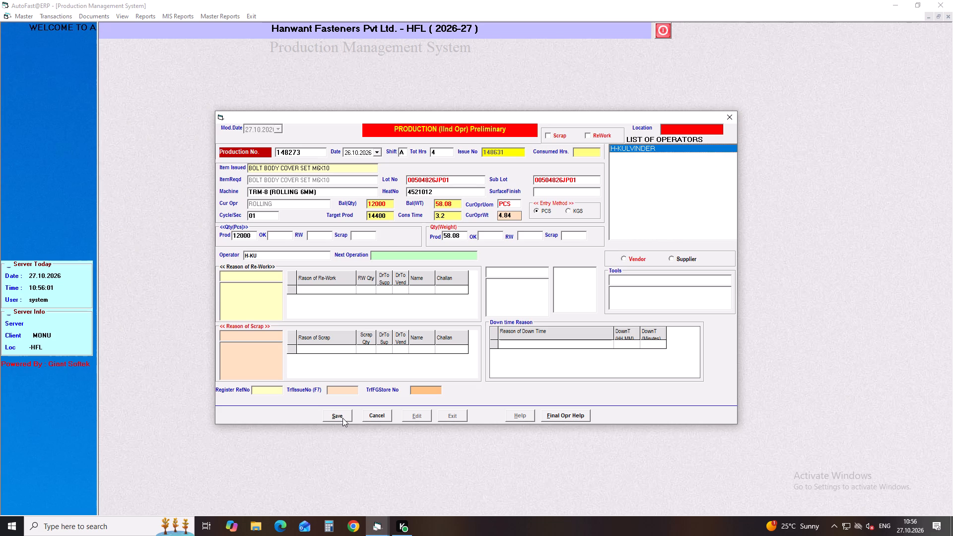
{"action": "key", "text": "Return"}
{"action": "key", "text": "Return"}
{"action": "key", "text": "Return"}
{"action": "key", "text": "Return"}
{"action": "left_click", "coordinate": [342, 418]}
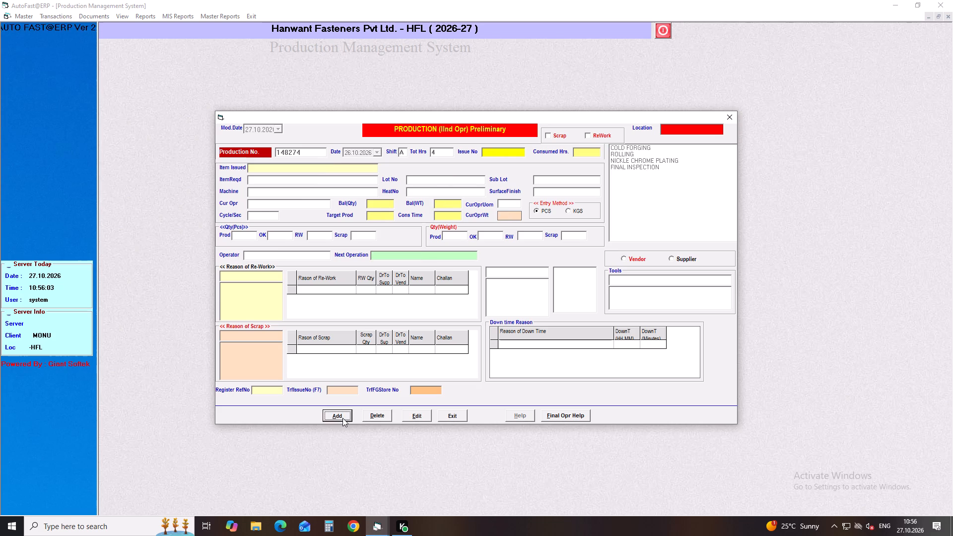
Add a new production entry dated 26.10.2026, keeping shift A, and set its total hours to 9.5.
{"action": "key", "text": "Return"}
{"action": "key", "text": "Down"}
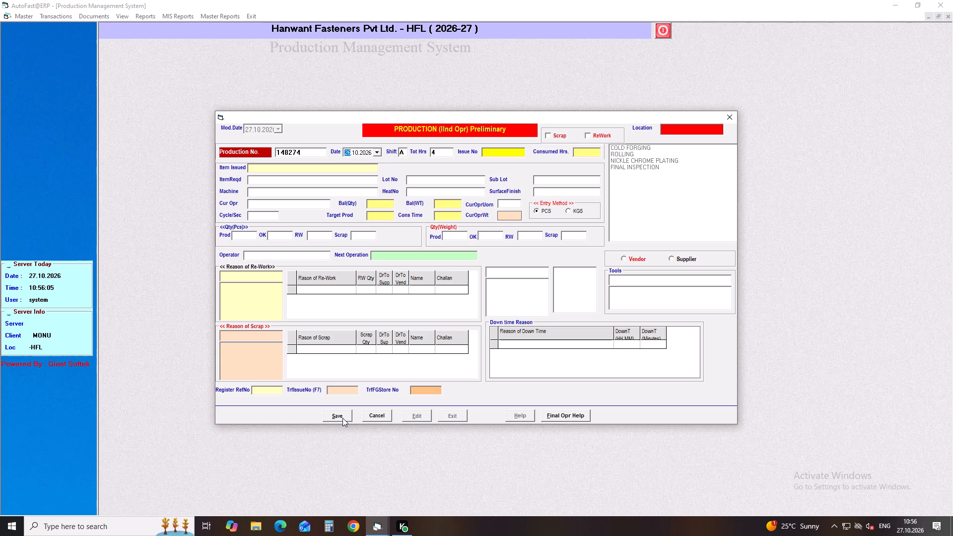
{"action": "key", "text": "Return"}
{"action": "key", "text": "Return"}
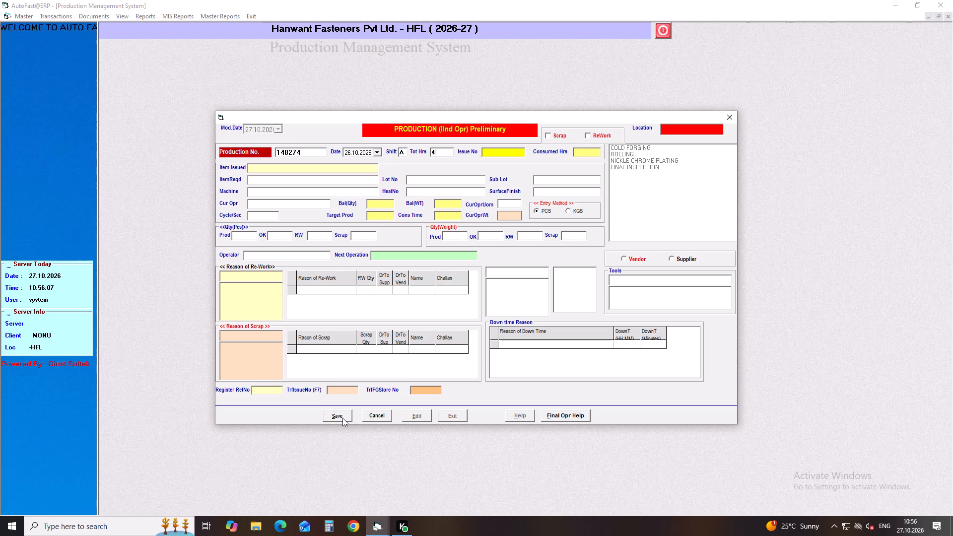
{"action": "key", "text": "BackSpace"}
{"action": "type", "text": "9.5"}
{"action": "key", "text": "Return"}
Load issue number 148632 into the new production entry.
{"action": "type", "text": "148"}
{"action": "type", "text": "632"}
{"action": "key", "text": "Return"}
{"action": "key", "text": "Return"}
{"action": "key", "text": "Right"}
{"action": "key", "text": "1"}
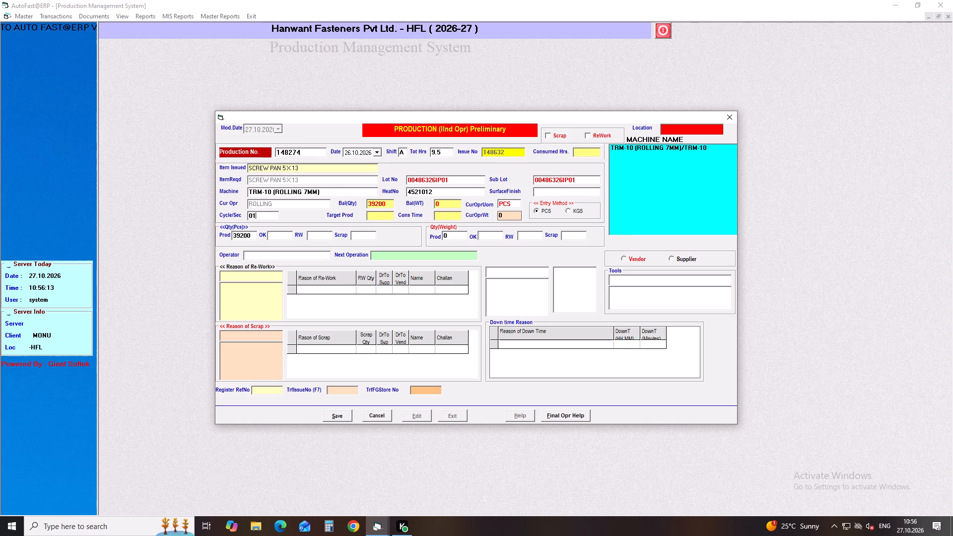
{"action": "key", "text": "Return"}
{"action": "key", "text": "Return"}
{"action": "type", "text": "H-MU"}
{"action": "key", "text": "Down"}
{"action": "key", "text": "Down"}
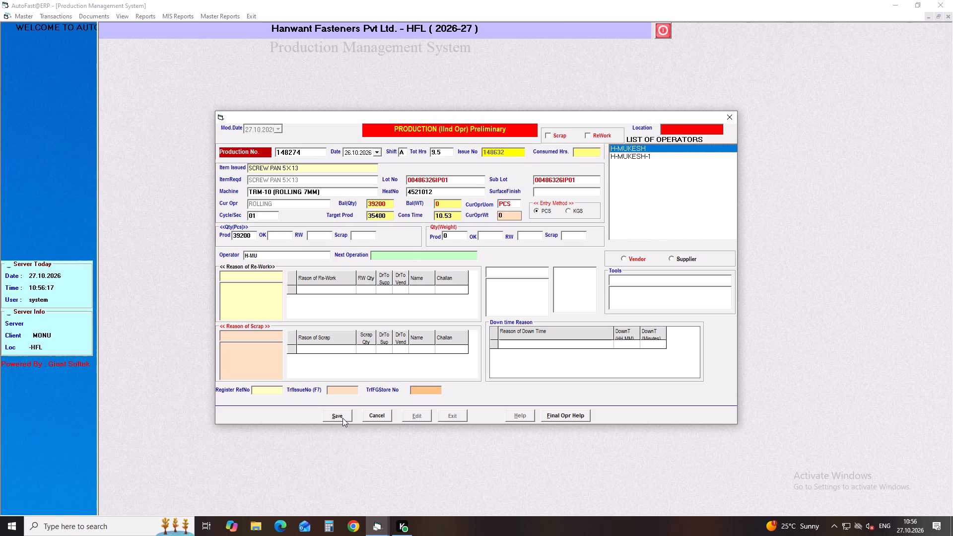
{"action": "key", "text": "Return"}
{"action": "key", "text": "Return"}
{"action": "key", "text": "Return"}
{"action": "left_click", "coordinate": [342, 418]}
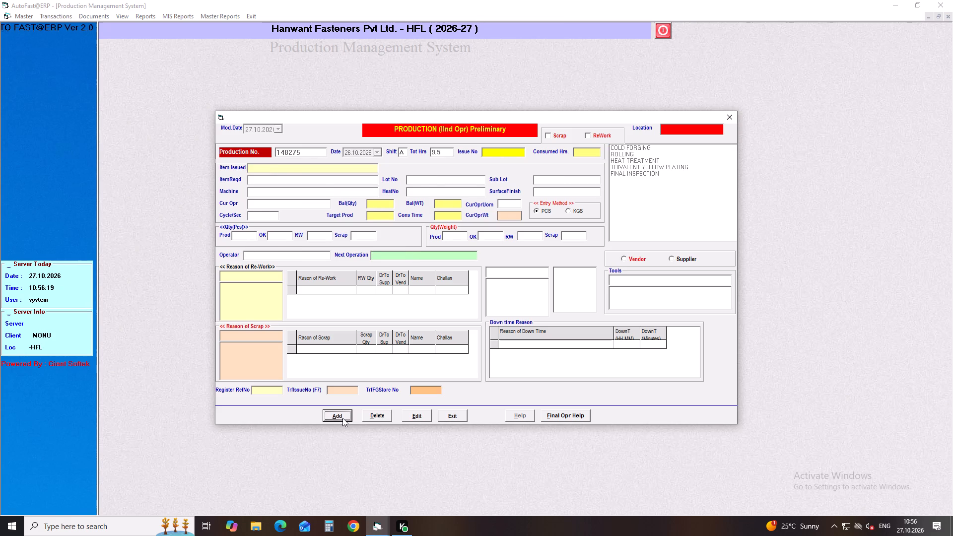
Add a new production entry dated 26.10.2026, keeping shift A and total hours of 9.5.
{"action": "key", "text": "Return"}
{"action": "key", "text": "Down"}
{"action": "key", "text": "Return"}
{"action": "key", "text": "Return"}
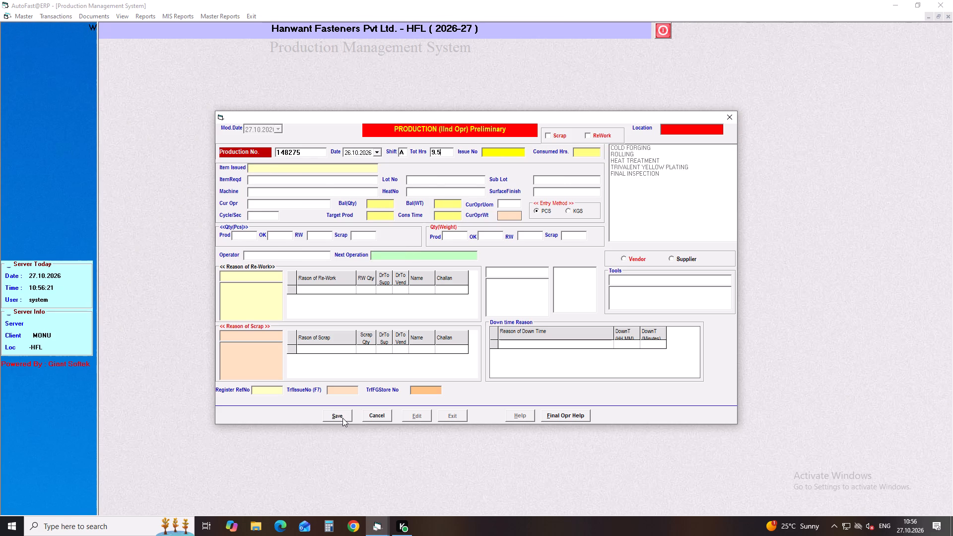
{"action": "key", "text": "Return"}
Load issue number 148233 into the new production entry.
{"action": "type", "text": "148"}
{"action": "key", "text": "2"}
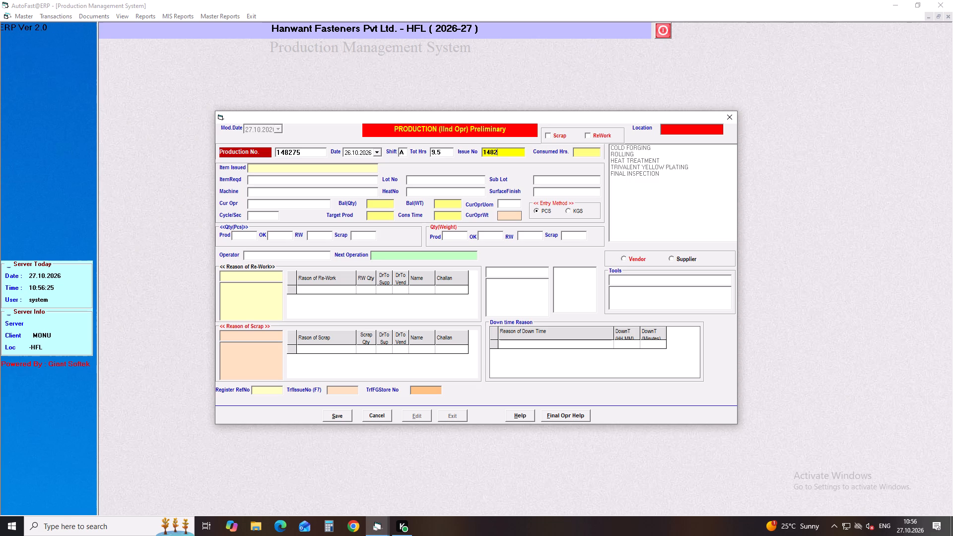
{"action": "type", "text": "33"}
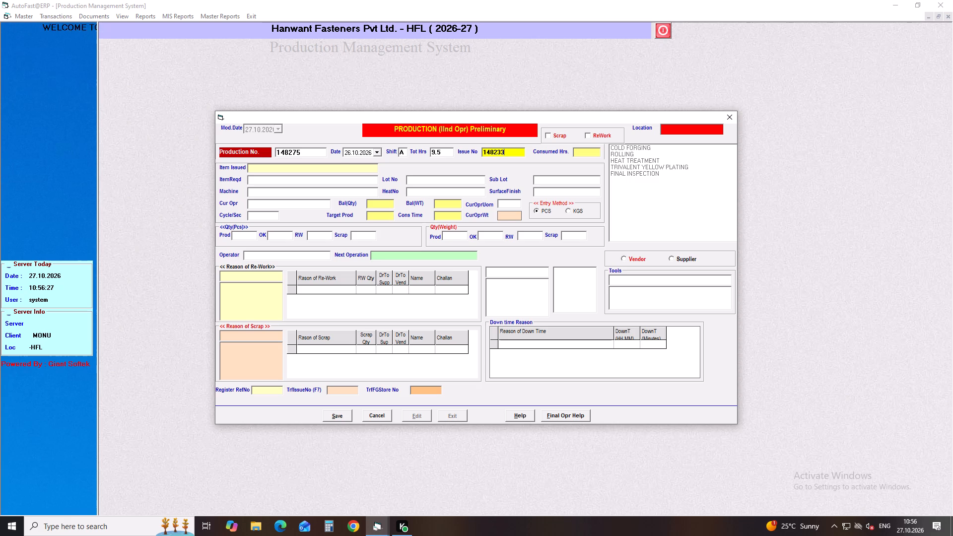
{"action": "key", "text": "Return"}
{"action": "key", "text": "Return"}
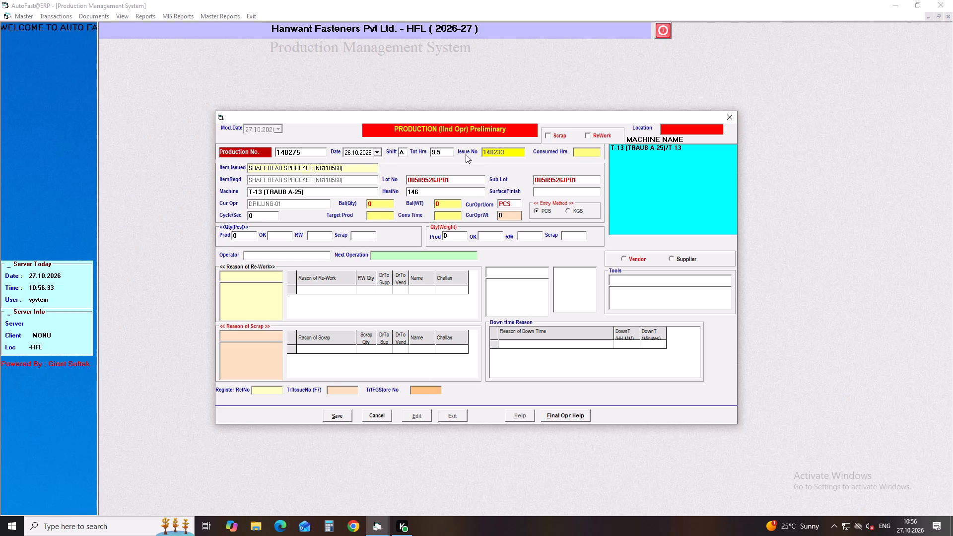
Replace the entry's issue number with 148633 and load that issue, keeping the total hours.
{"action": "left_click", "coordinate": [450, 154]}
{"action": "key", "text": "Return"}
{"action": "key", "text": "BackSpace"}
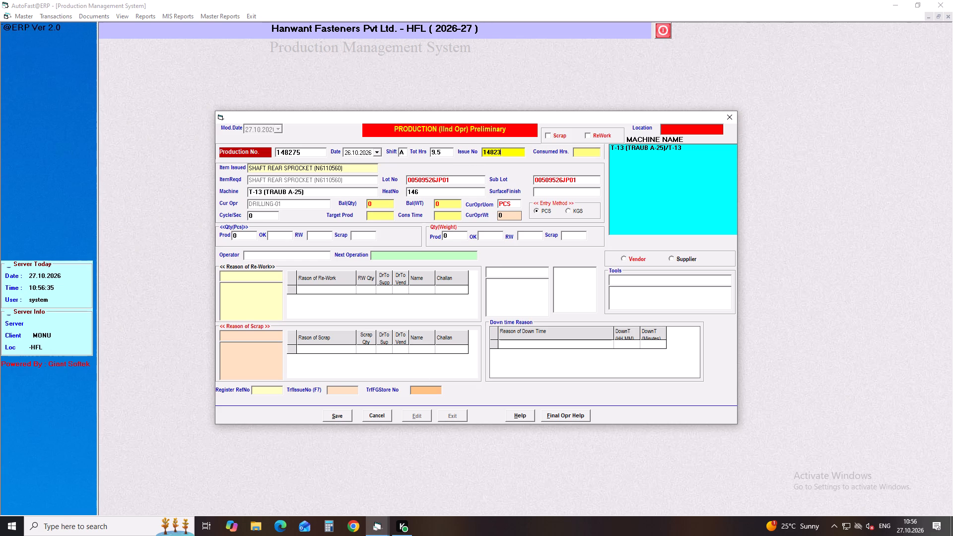
{"action": "key", "text": "BackSpace"}
{"action": "key", "text": "BackSpace"}
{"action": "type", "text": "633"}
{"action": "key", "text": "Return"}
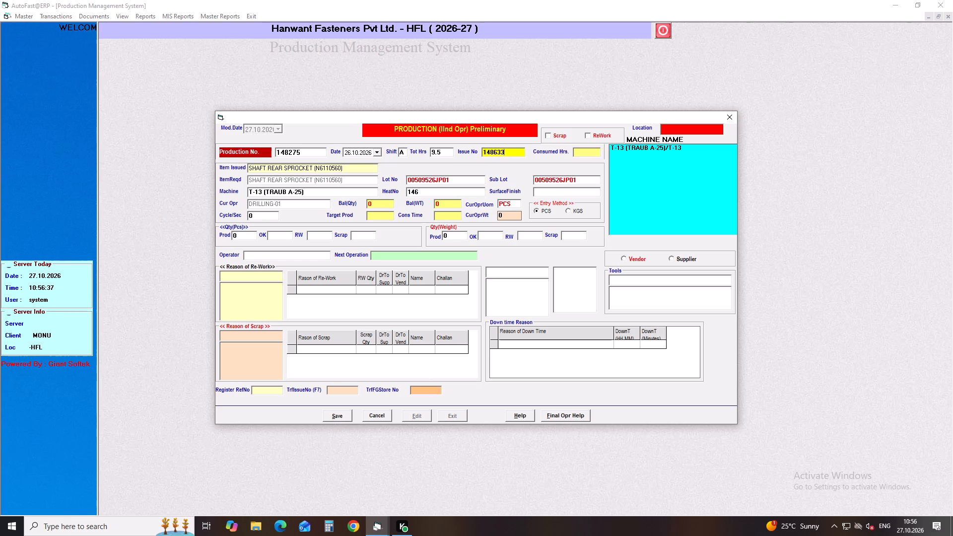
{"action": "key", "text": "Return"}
Set the cycle time to 01 seconds, assign the first listed H-SANJAY operator, save the entry for issue 148633 and close the form.
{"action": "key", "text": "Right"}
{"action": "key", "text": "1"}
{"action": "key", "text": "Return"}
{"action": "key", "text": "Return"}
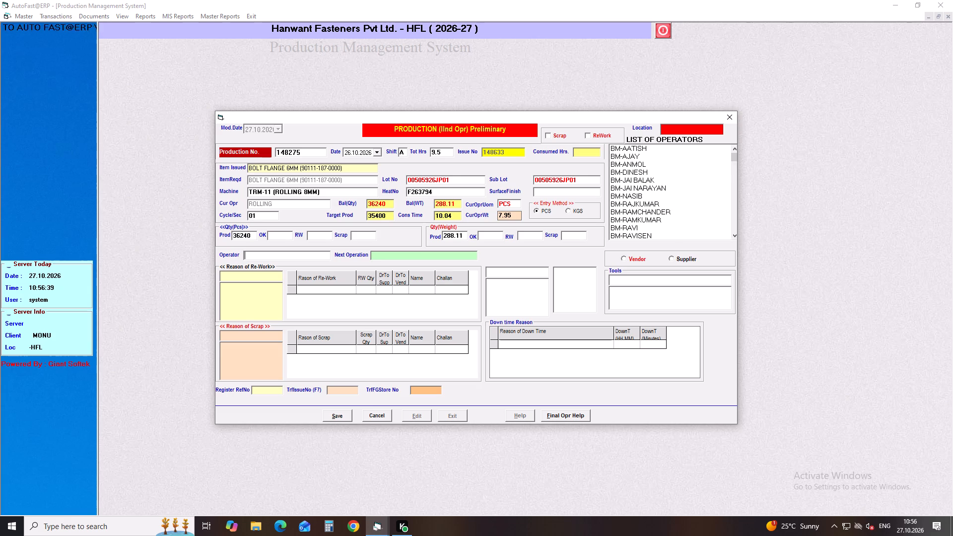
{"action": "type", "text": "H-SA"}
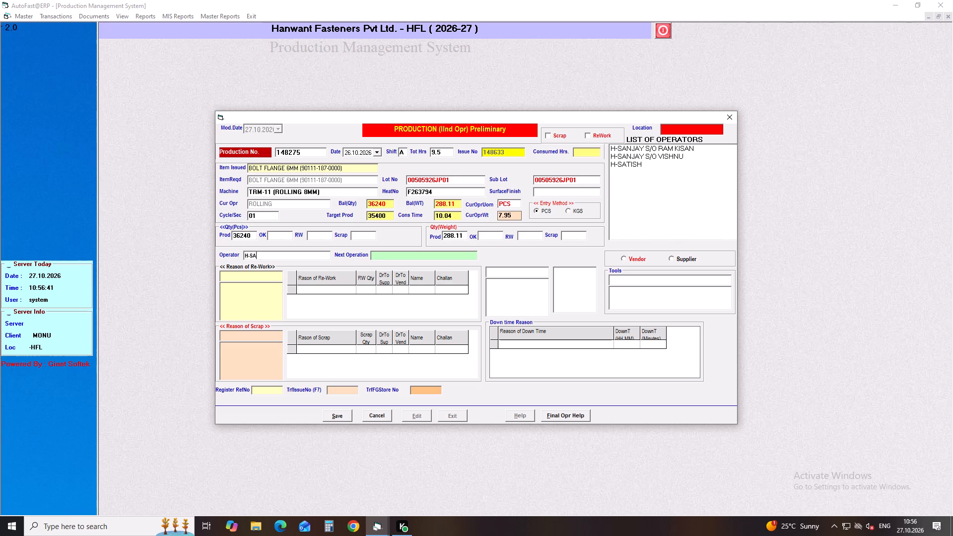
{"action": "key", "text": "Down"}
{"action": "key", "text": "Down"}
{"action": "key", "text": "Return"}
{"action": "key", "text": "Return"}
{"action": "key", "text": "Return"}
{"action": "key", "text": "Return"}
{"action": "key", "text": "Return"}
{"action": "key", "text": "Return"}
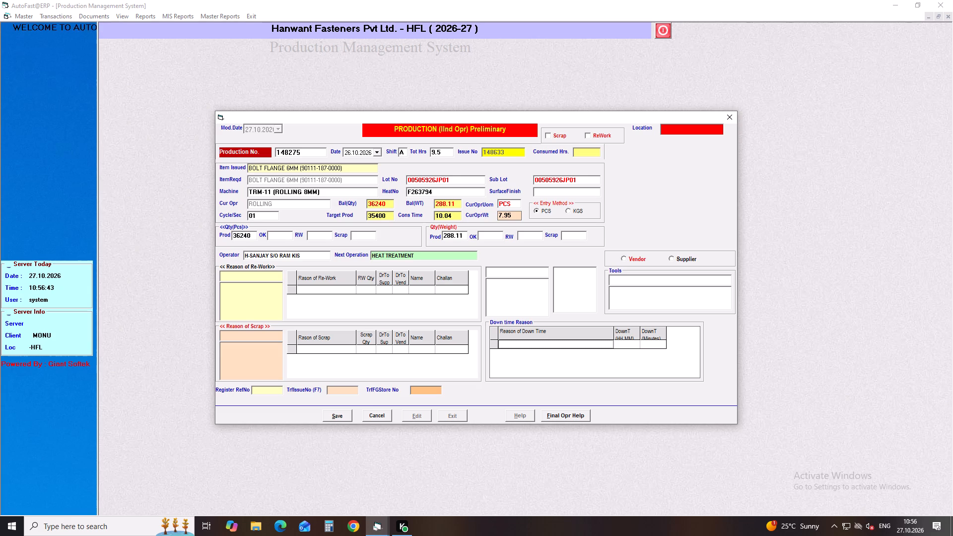
{"action": "left_click", "coordinate": [345, 417]}
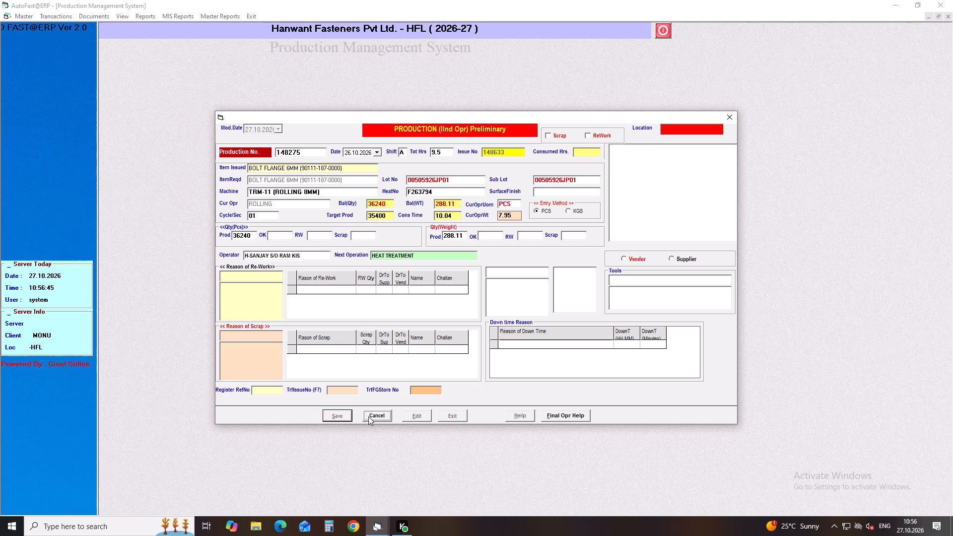
{"action": "left_click", "coordinate": [729, 118]}
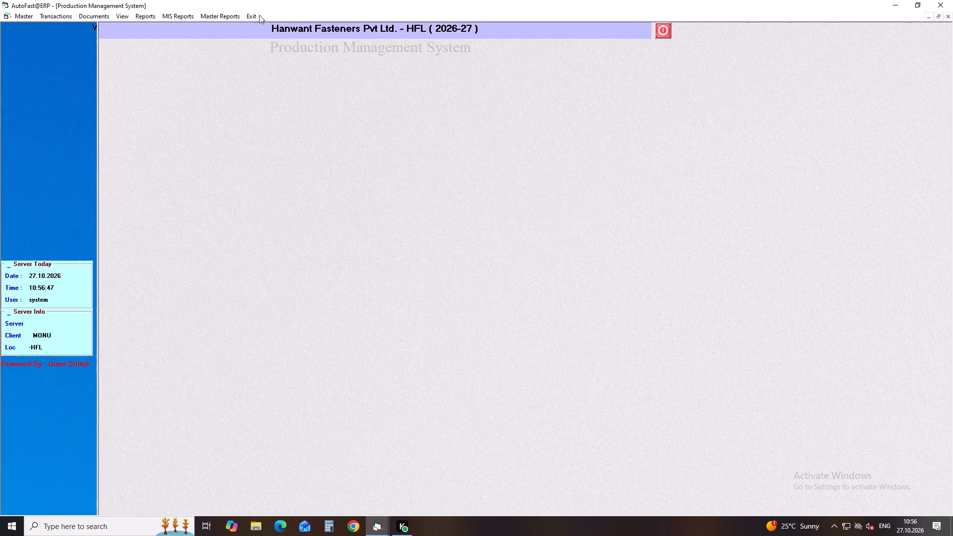
Switch from Production Management to the Job Work System and open the preliminary first-operation MRP form.
{"action": "left_click", "coordinate": [255, 15]}
{"action": "left_click", "coordinate": [359, 229]}
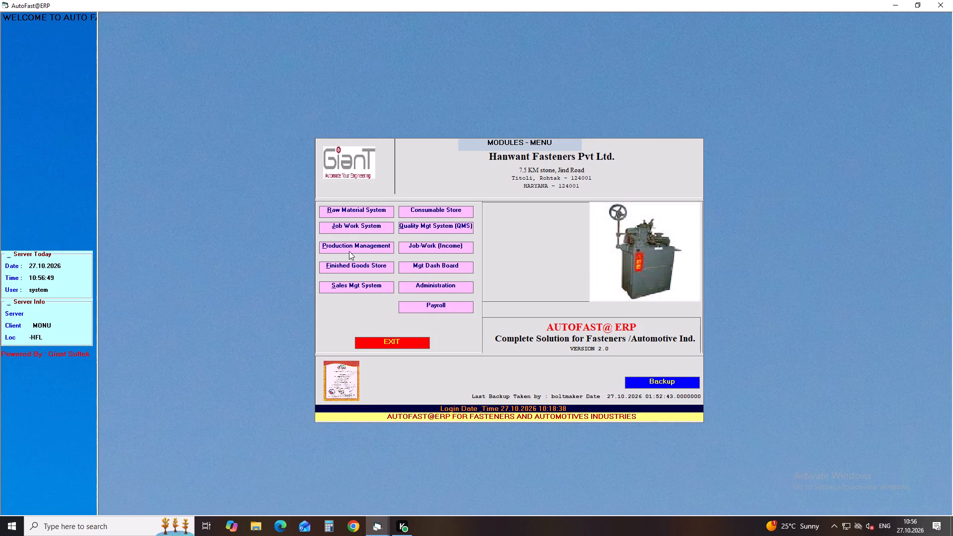
{"action": "left_click", "coordinate": [61, 20]}
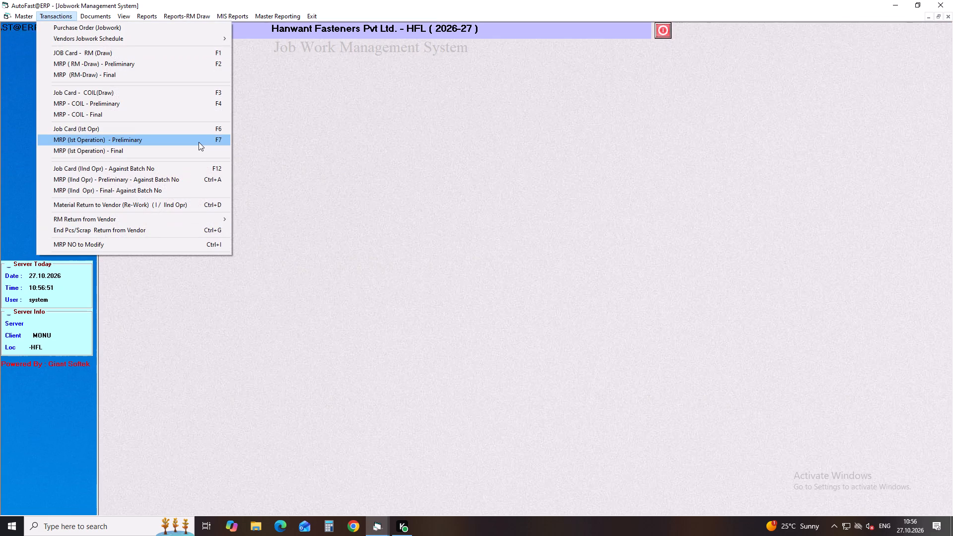
{"action": "left_click", "coordinate": [199, 142]}
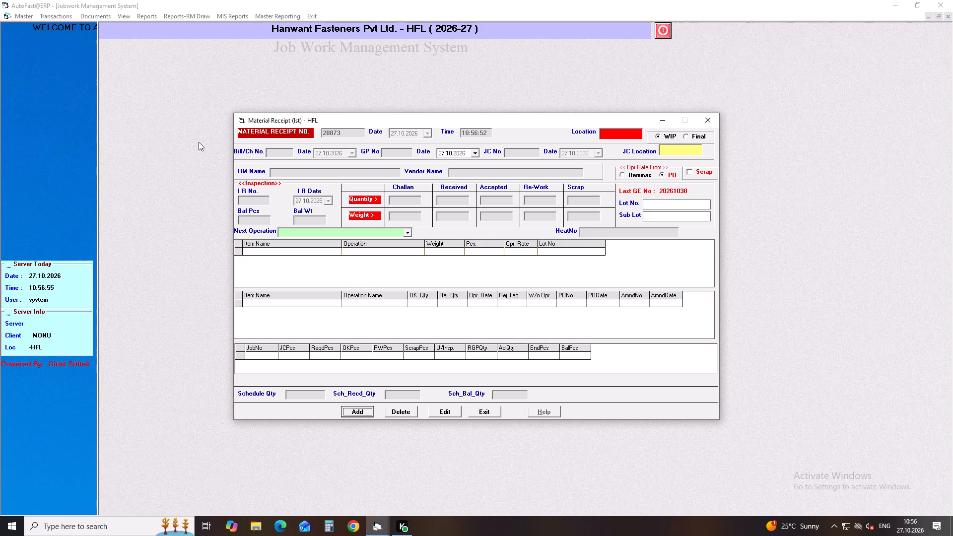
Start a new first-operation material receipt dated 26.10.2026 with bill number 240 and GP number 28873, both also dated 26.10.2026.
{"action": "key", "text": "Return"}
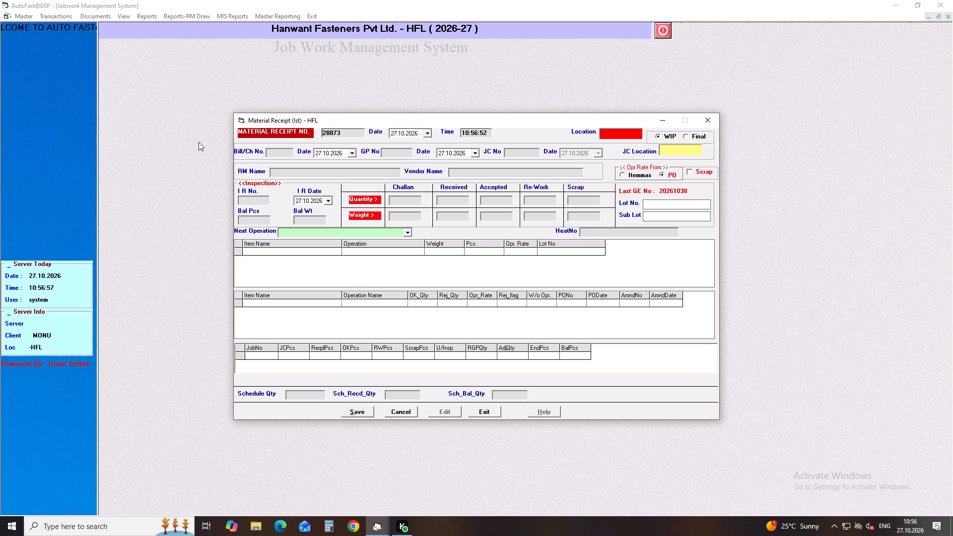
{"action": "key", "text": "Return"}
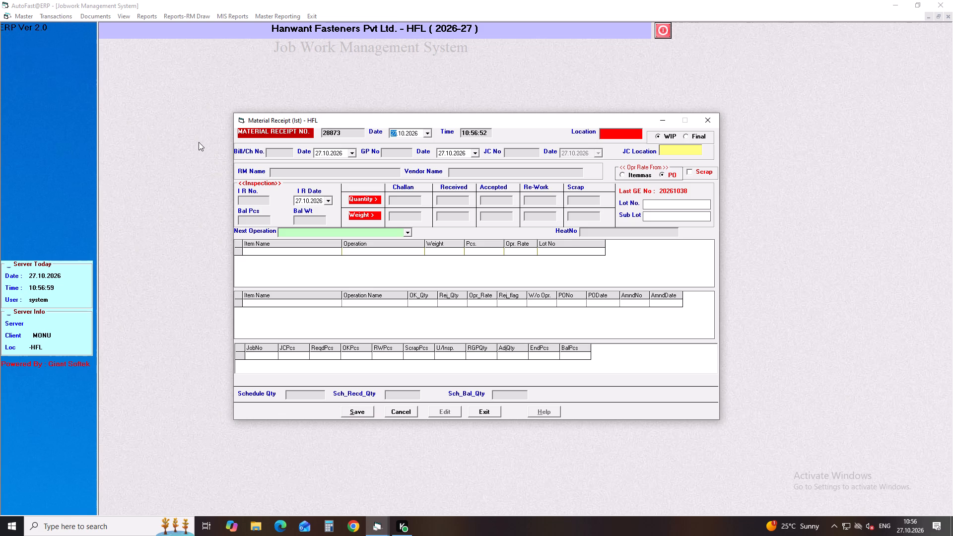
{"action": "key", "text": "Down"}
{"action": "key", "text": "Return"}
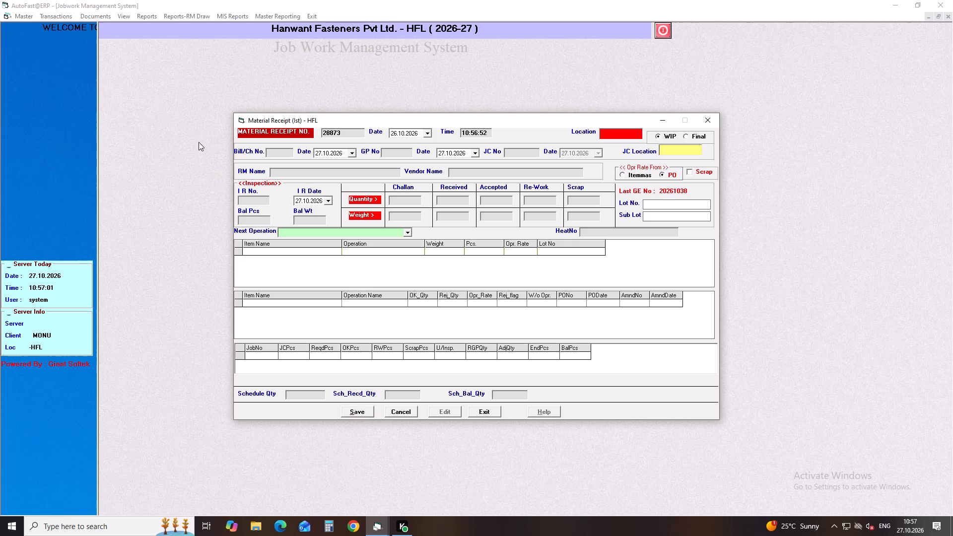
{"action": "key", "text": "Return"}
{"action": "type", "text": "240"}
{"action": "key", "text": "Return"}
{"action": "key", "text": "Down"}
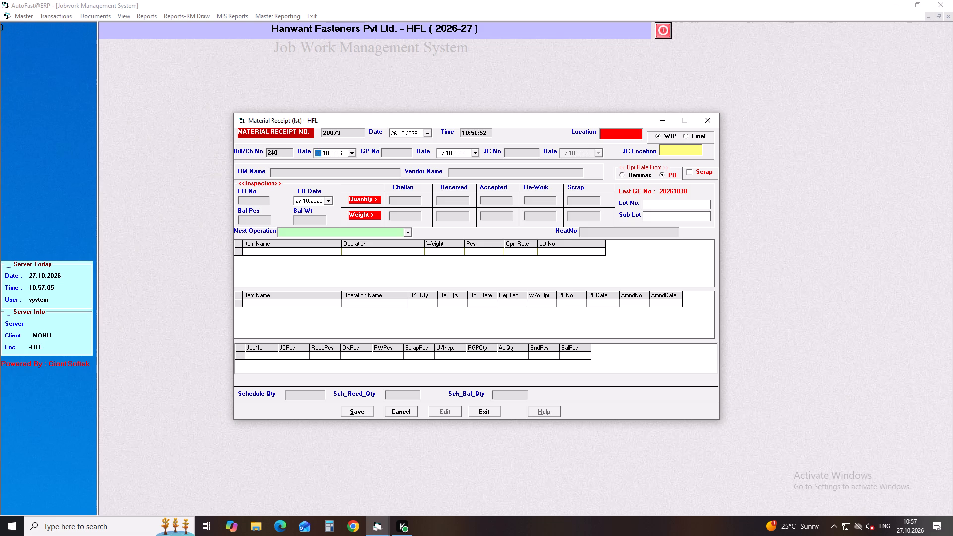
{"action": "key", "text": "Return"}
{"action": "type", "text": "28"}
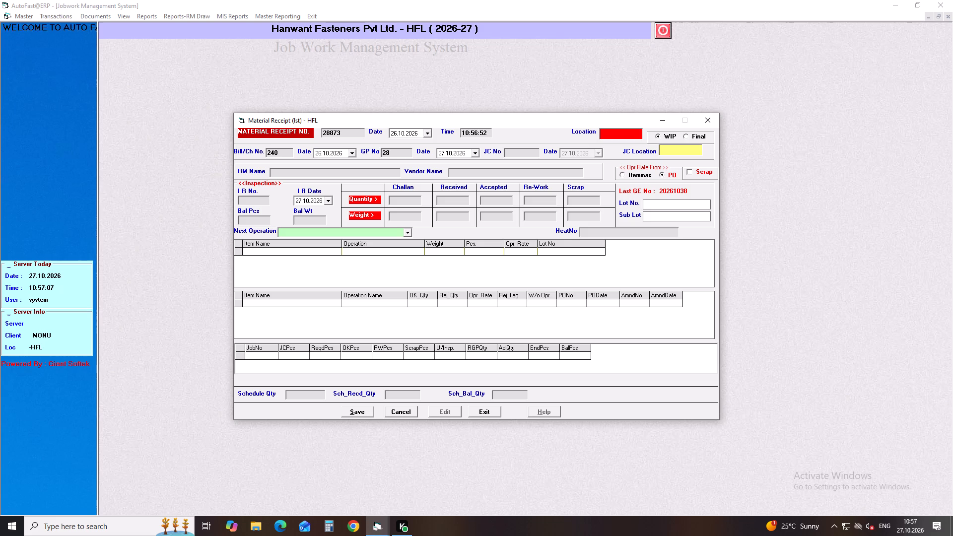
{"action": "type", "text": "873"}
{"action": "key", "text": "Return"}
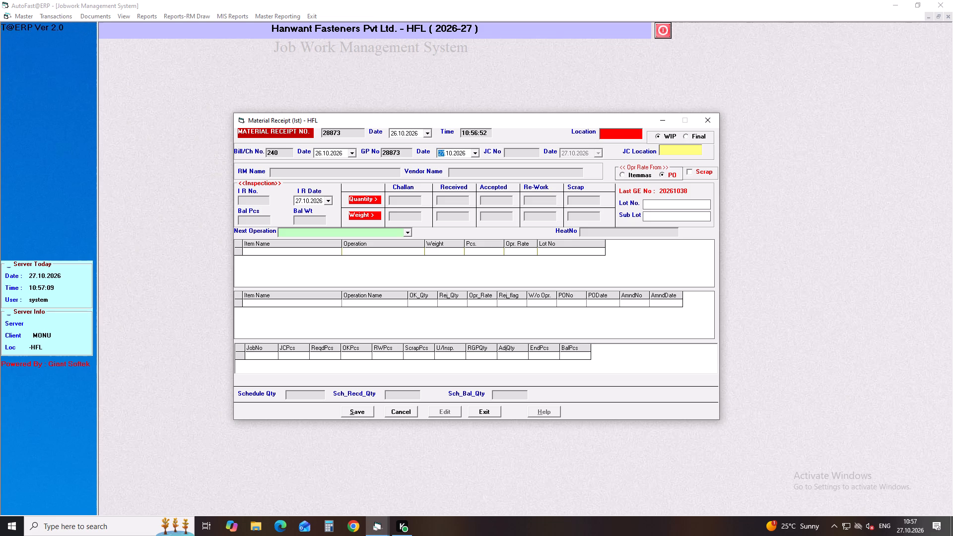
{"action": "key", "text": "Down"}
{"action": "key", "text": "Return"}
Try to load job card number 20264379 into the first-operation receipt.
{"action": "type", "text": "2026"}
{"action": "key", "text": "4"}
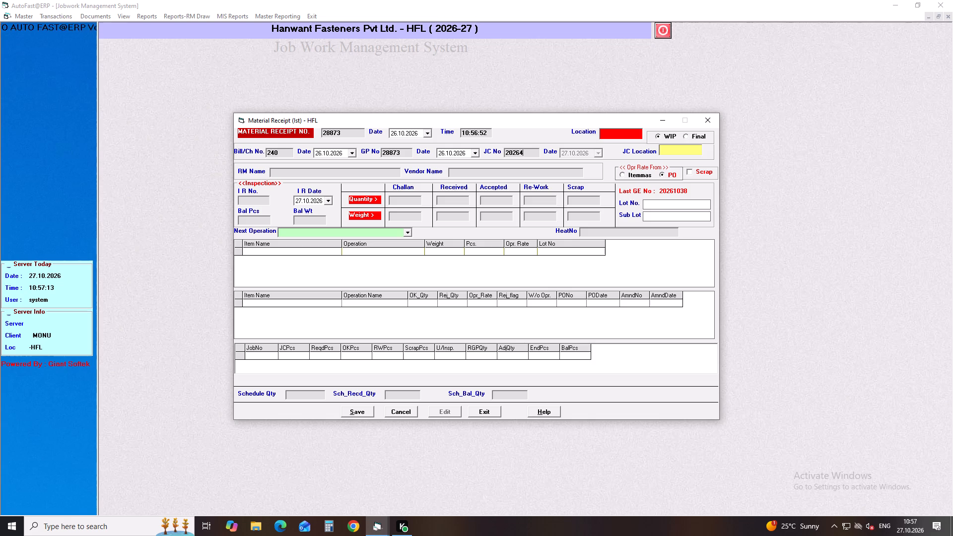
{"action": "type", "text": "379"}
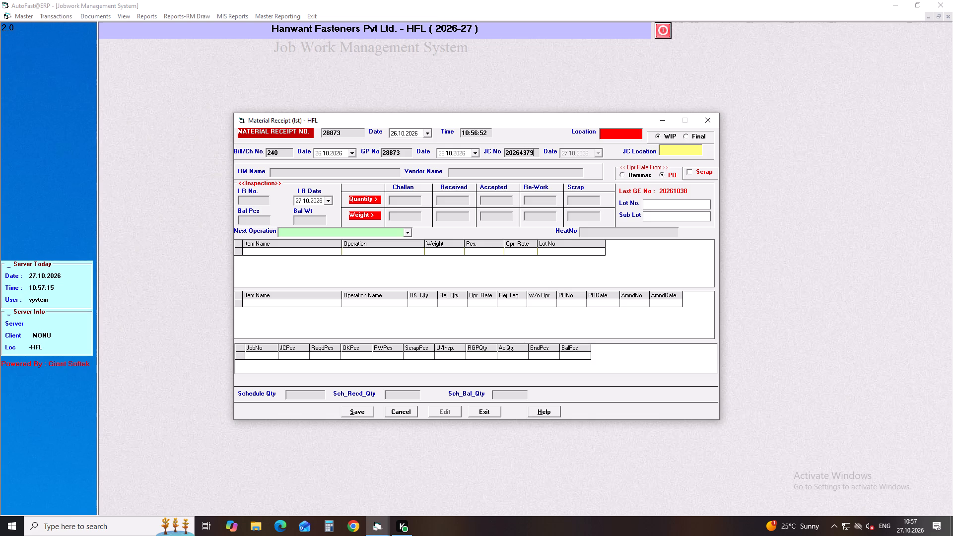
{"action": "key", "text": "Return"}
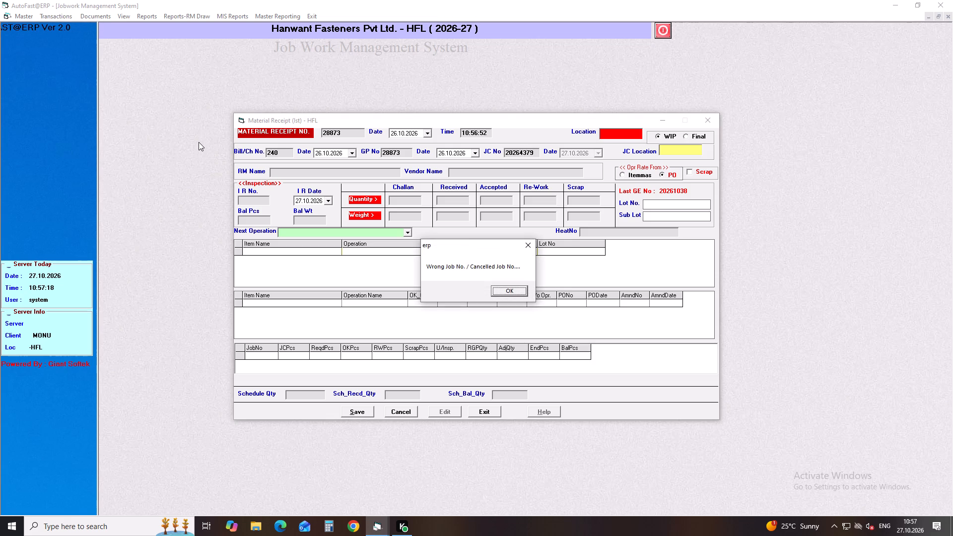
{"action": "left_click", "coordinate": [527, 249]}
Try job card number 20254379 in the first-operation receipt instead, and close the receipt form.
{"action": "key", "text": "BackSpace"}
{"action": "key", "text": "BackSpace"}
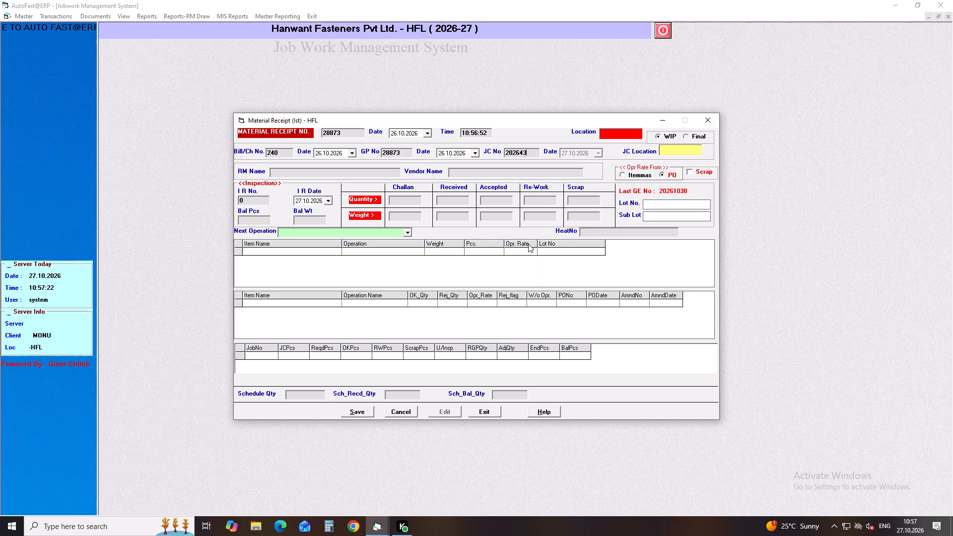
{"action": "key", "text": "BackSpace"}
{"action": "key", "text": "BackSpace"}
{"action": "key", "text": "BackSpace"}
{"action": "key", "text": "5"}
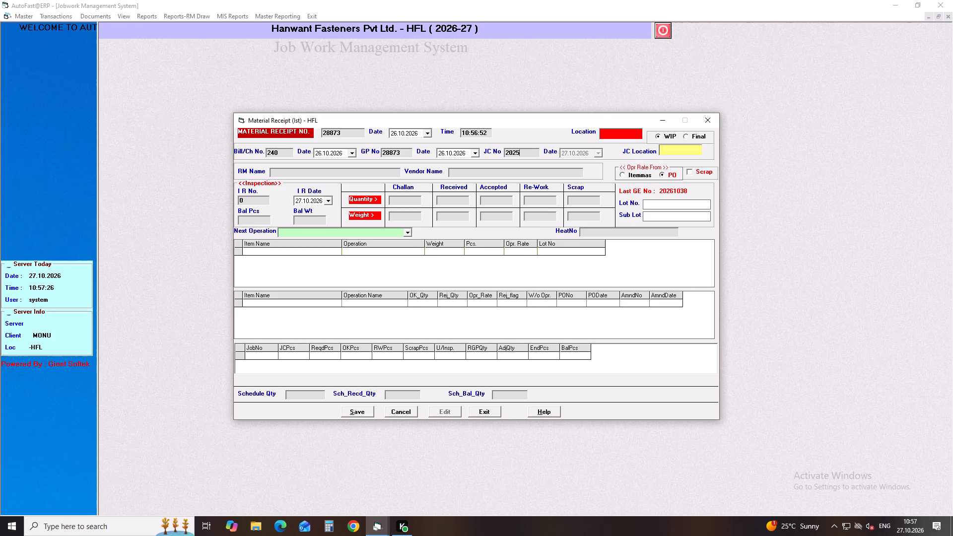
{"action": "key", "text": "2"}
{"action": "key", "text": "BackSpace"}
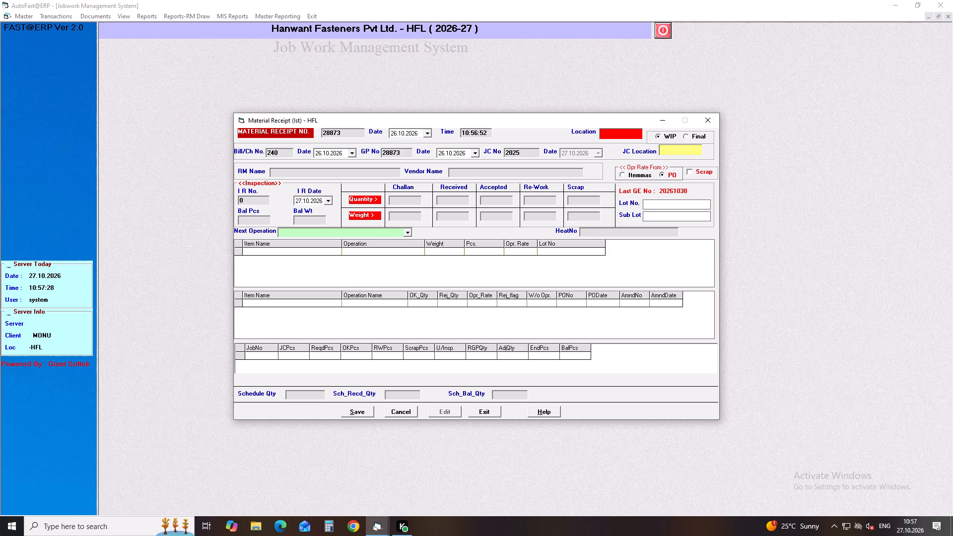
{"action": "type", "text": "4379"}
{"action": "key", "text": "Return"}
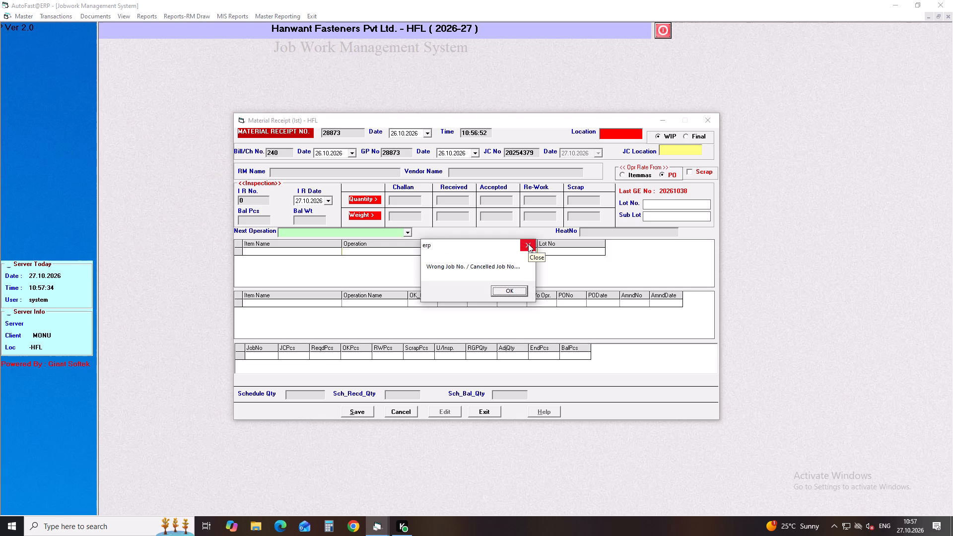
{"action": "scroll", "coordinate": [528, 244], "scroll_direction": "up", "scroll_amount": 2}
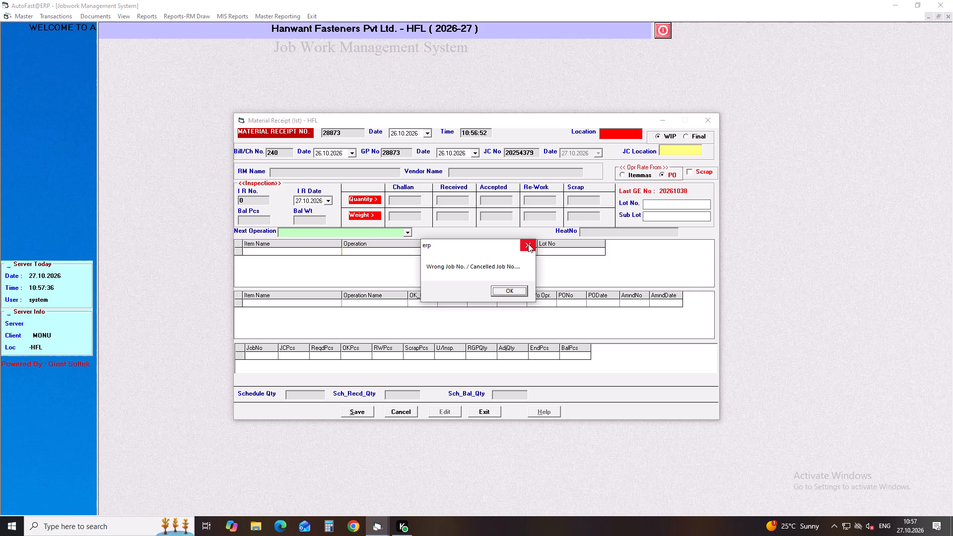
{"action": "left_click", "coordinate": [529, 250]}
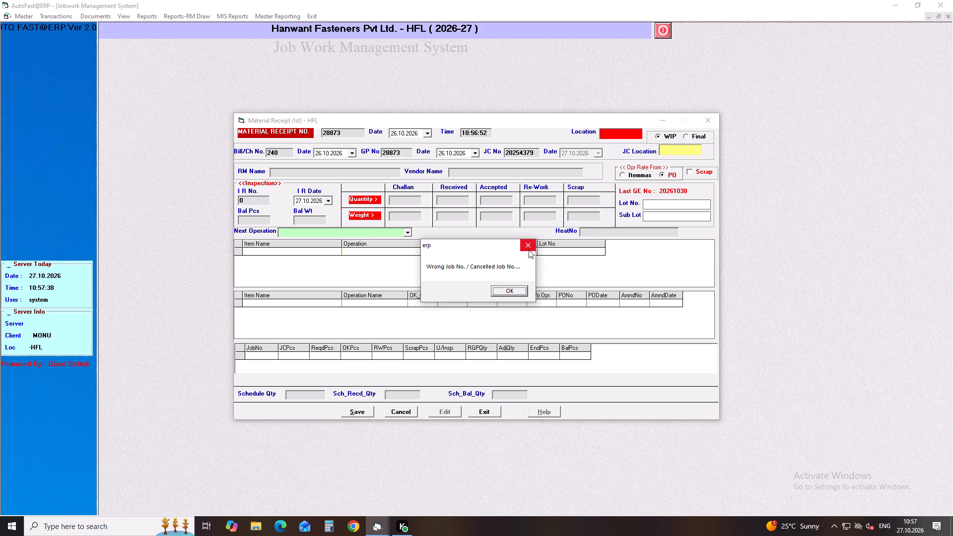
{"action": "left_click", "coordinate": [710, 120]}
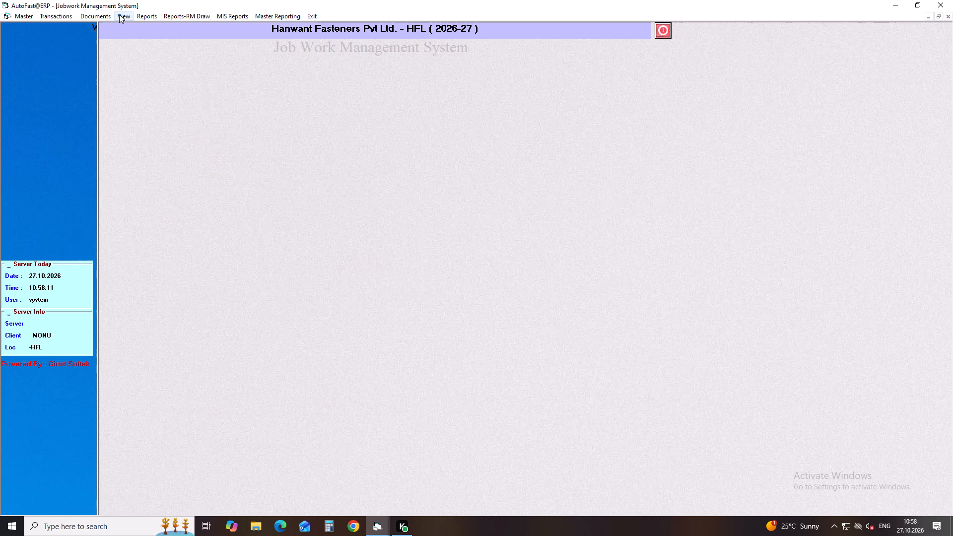
Open the preliminary second-operation MRP form against batch number and start a new receipt with MRP date 26.10.2026.
{"action": "left_click", "coordinate": [93, 18]}
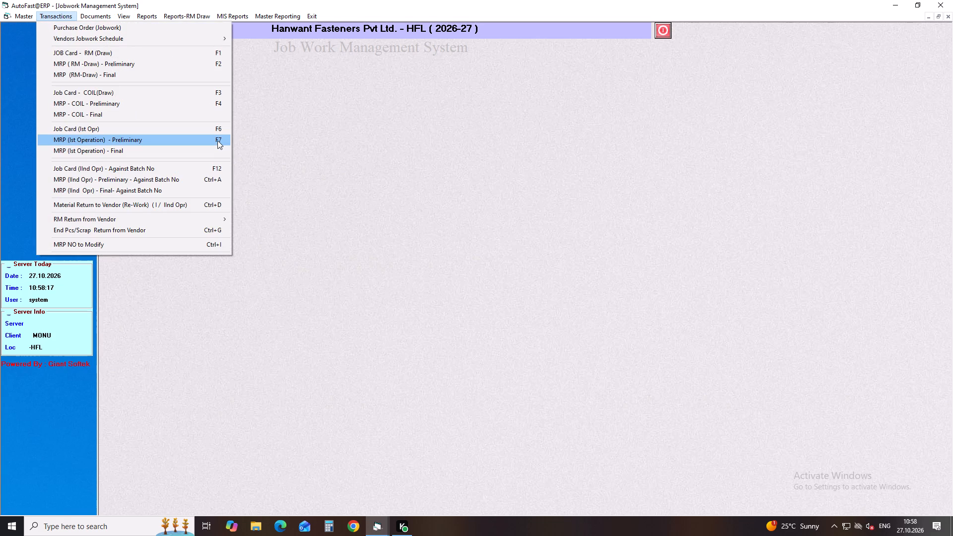
{"action": "left_click", "coordinate": [213, 181]}
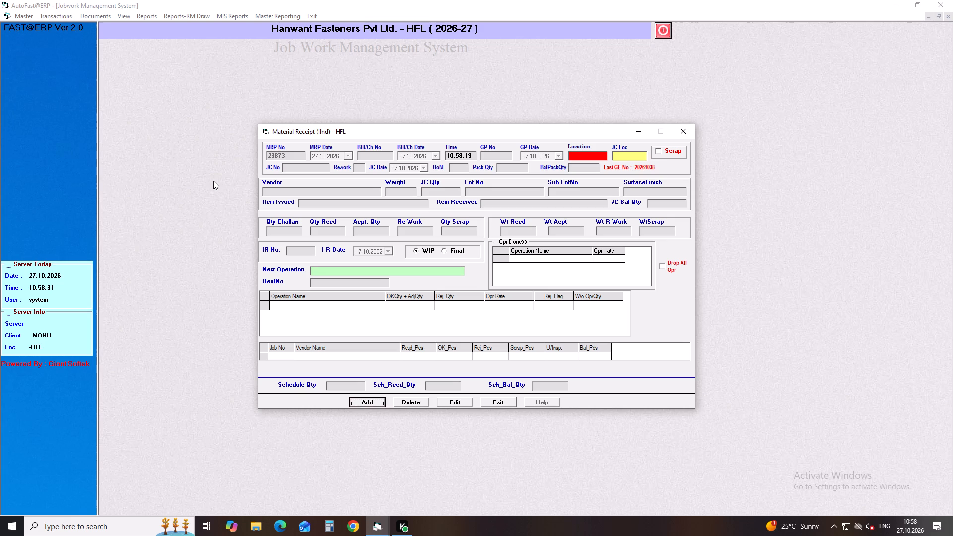
{"action": "key", "text": "Return"}
{"action": "key", "text": "Return"}
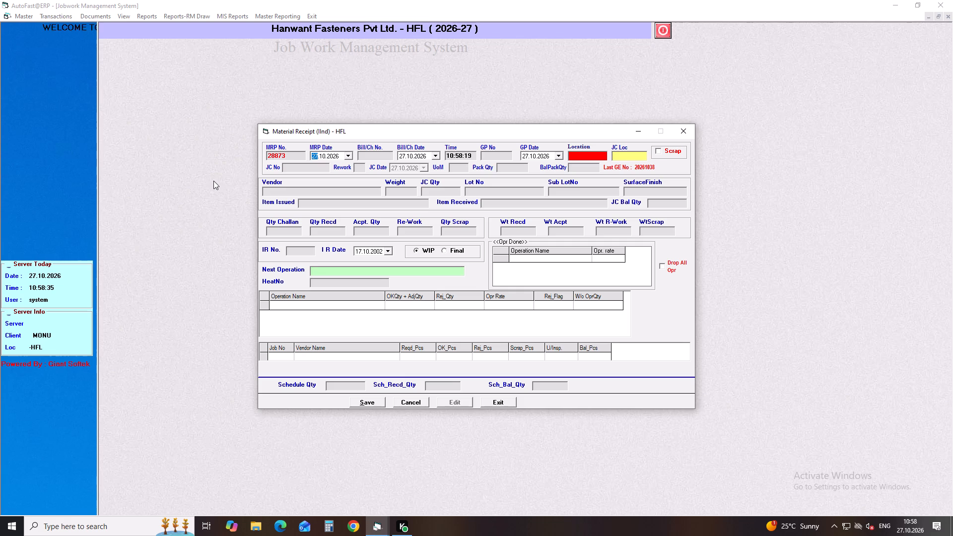
{"action": "key", "text": "Down"}
{"action": "key", "text": "Return"}
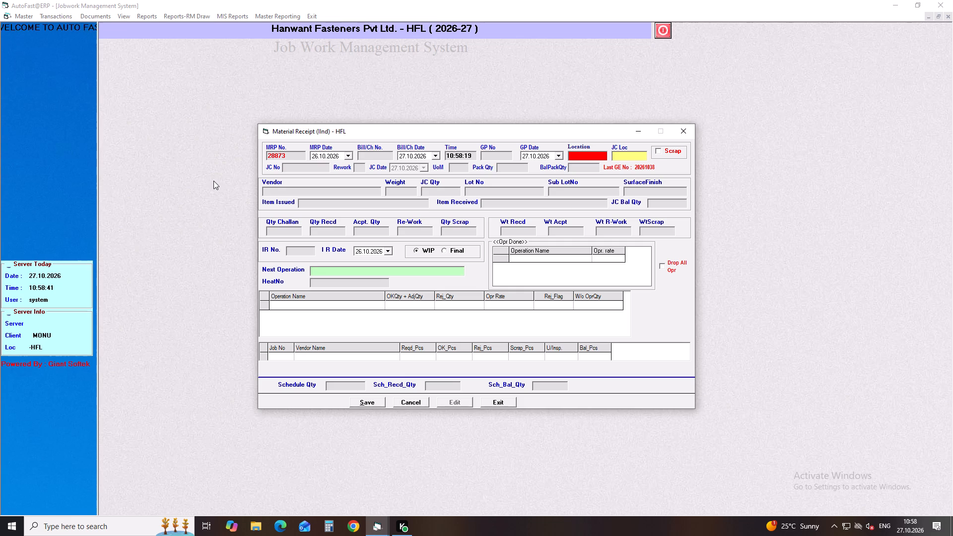
Enter bill number 240 and GP number 28873 on the receipt, both dated 26.10.2026.
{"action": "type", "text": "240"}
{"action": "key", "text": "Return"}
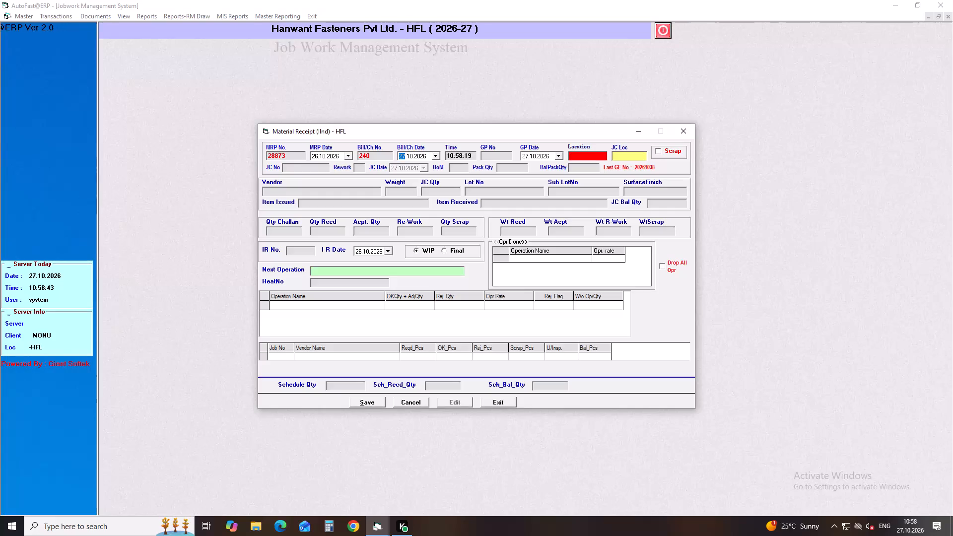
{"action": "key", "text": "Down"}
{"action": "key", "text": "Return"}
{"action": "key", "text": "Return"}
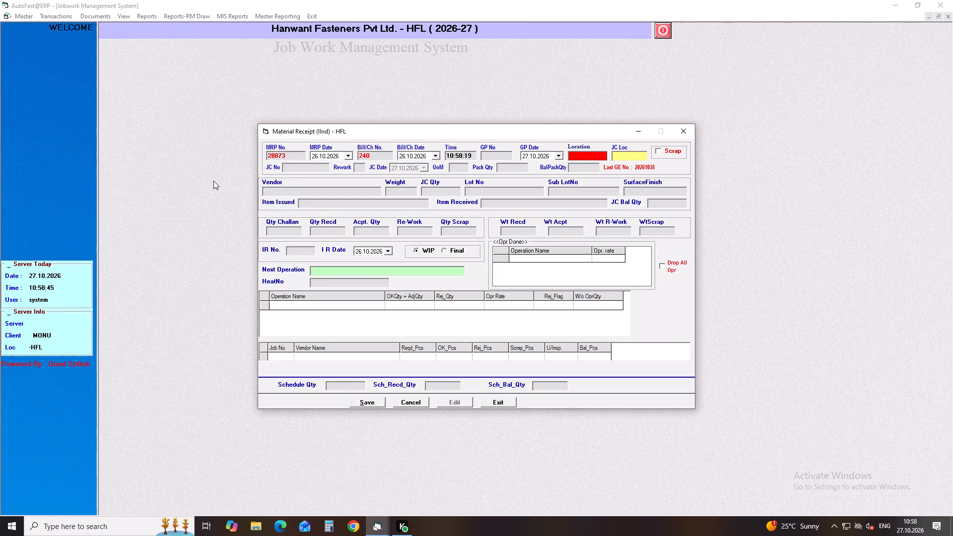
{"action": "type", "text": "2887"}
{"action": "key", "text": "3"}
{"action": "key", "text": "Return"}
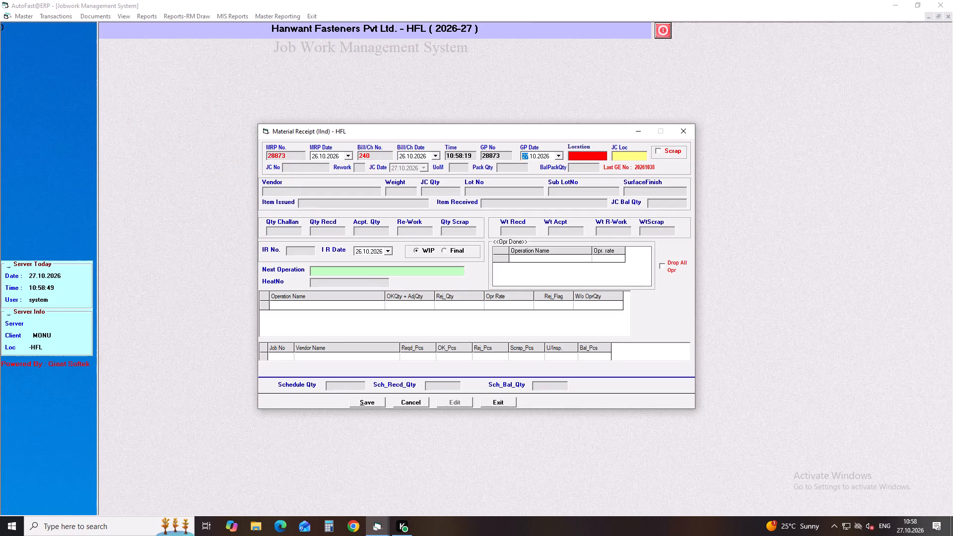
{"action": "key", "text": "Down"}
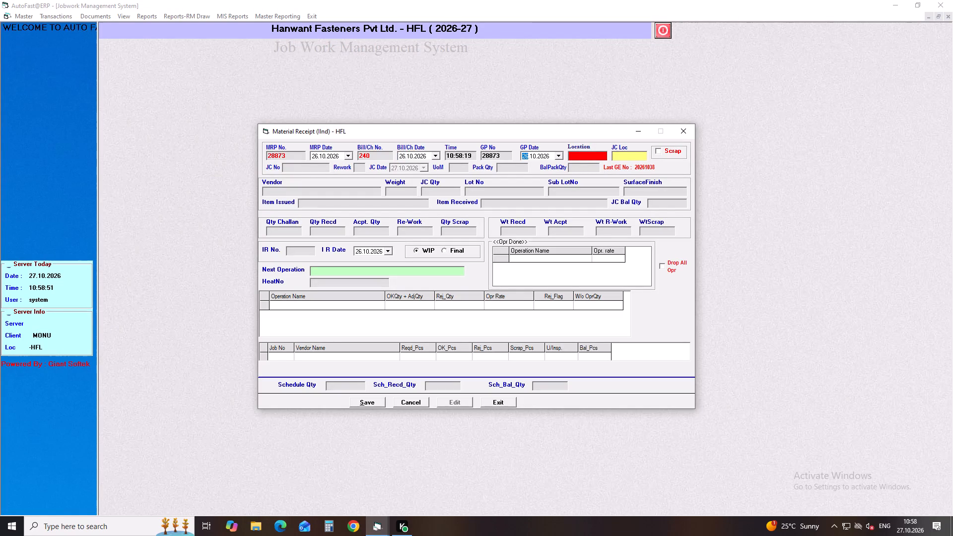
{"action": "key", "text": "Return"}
Load job card number 20264379 into the second-operation receipt.
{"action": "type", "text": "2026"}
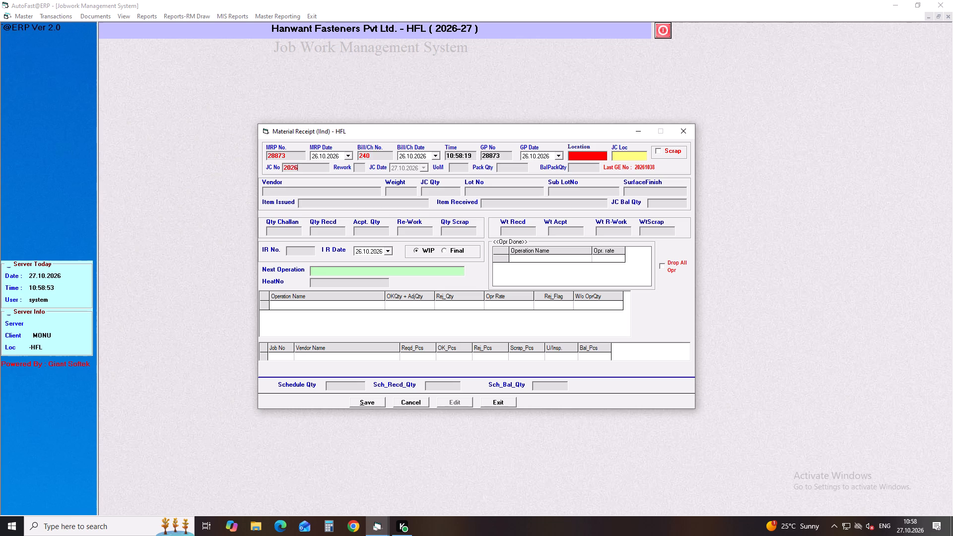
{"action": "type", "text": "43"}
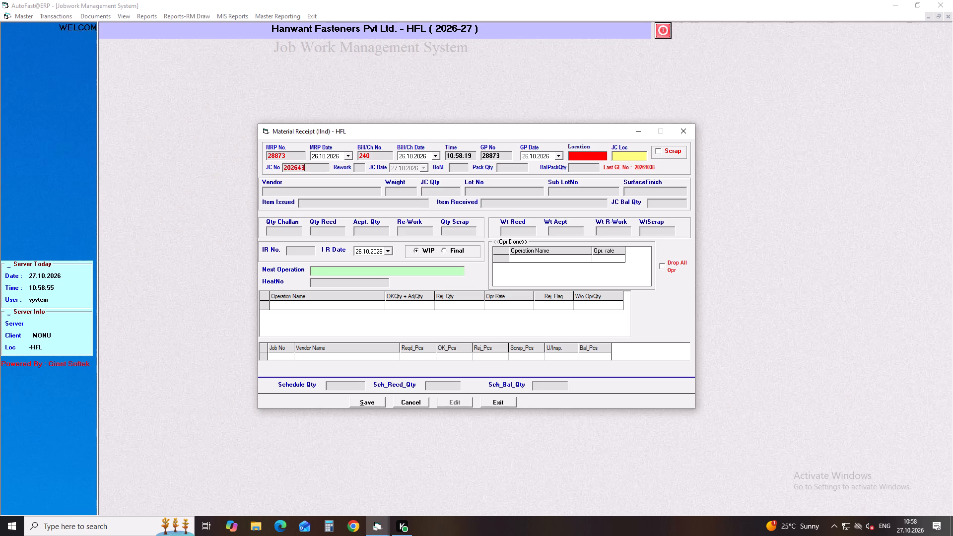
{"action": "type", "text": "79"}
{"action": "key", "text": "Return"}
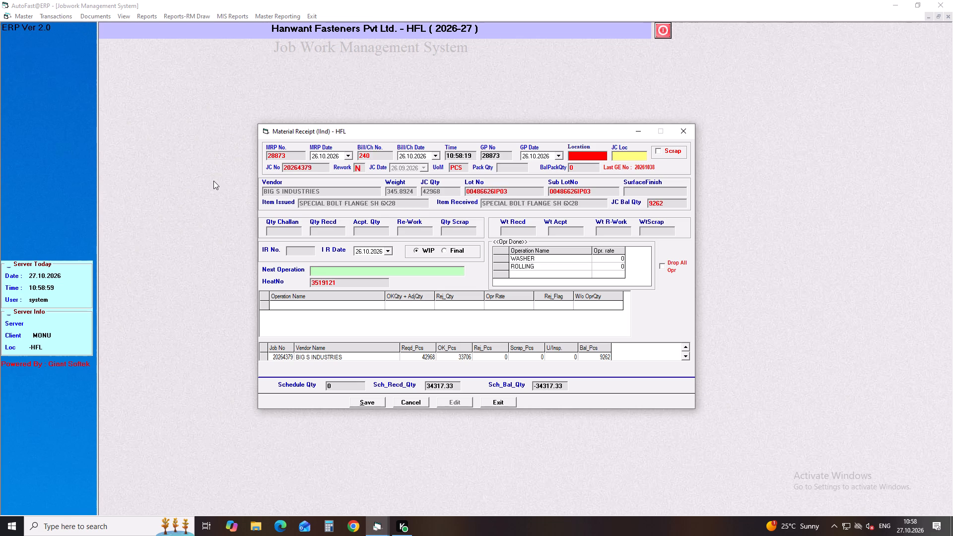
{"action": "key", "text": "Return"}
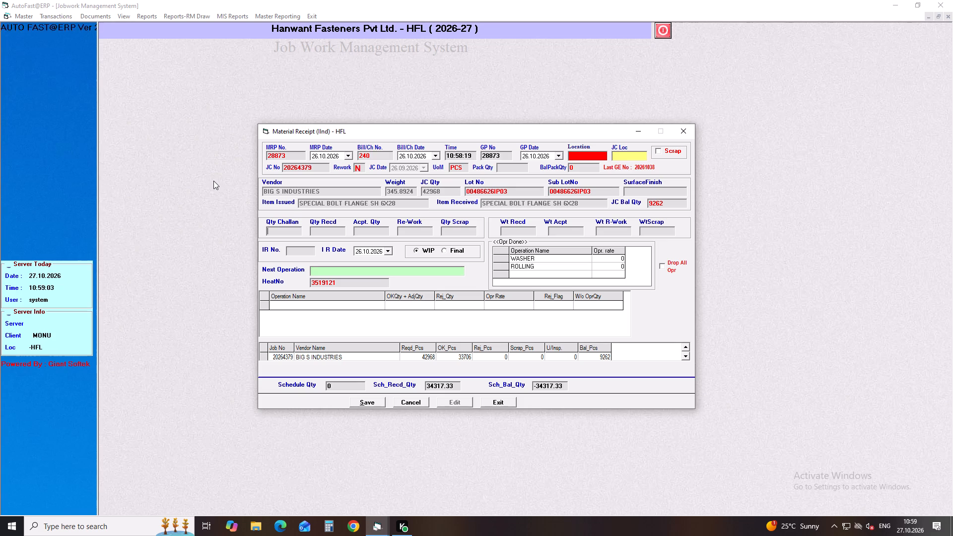
Enter 9262 as both the challan quantity and the received quantity, keeping the accepted, re-work and scrap defaults.
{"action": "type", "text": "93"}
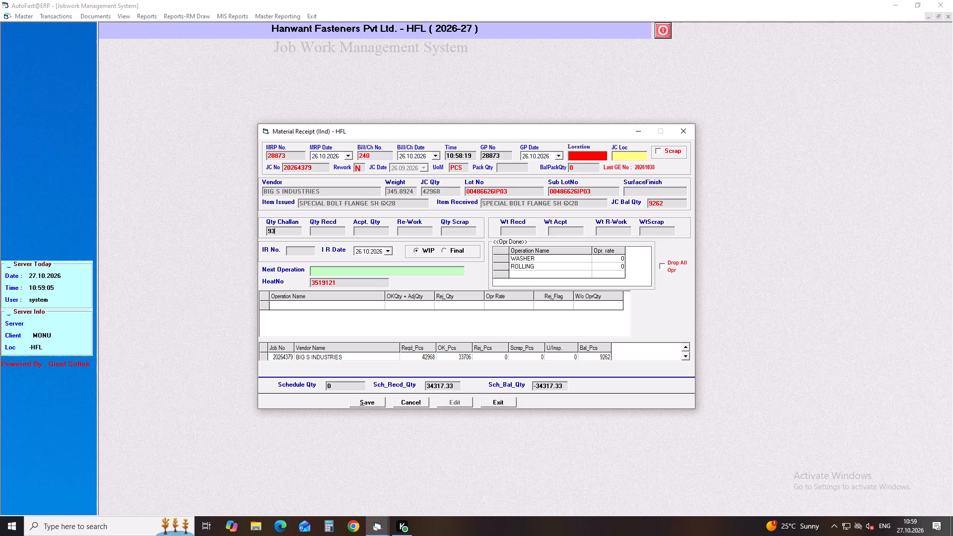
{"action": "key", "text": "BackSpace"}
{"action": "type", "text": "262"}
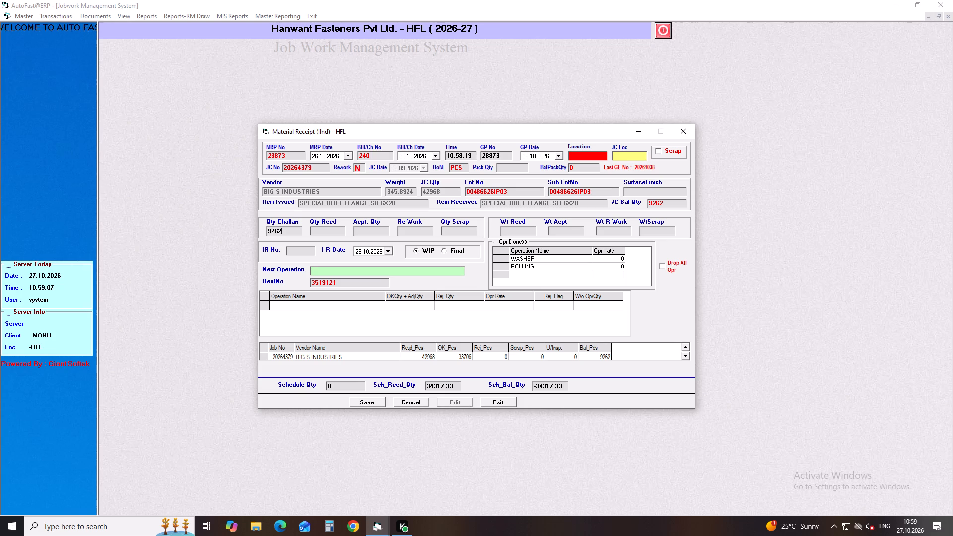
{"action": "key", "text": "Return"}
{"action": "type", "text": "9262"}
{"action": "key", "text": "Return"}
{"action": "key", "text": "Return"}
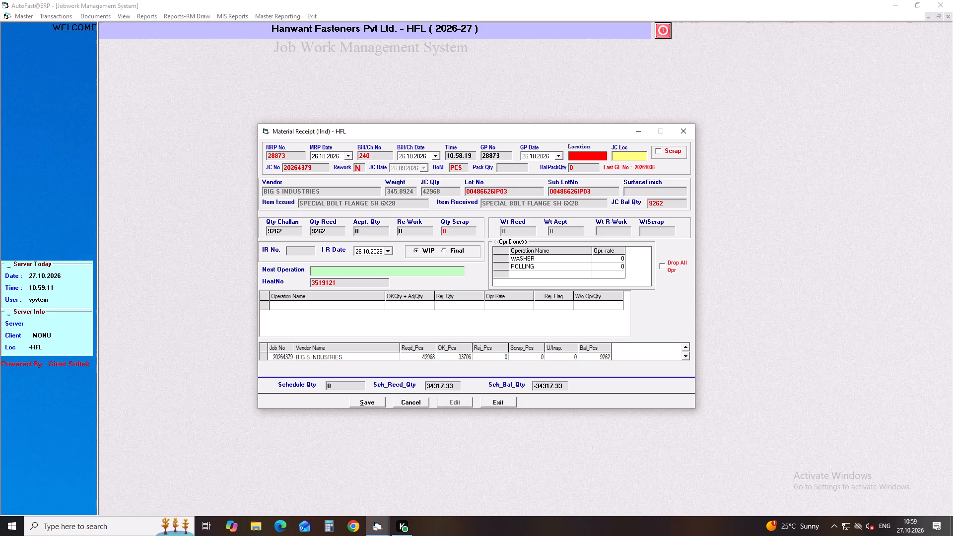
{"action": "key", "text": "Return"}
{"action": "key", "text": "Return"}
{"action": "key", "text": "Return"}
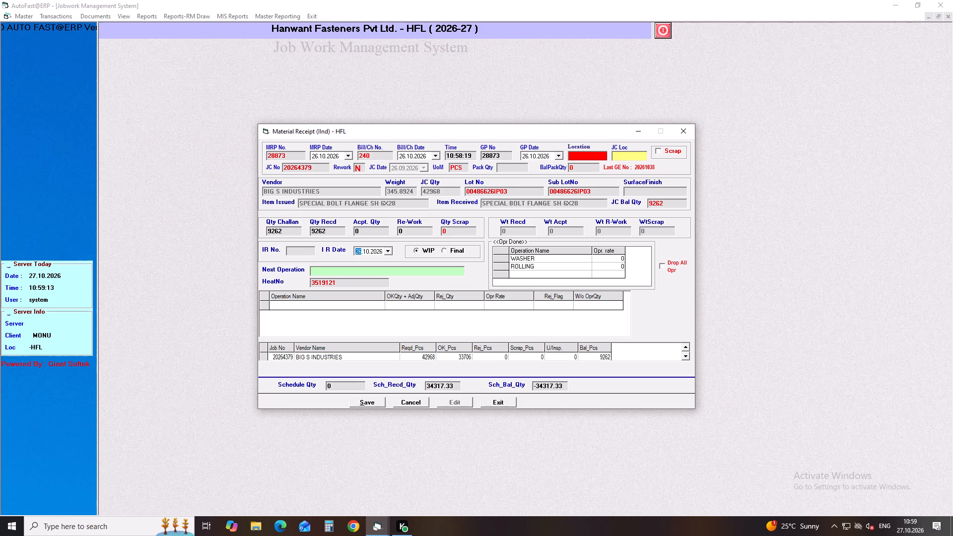
Keep the 26.10.2026 IR date and WIP status, take HEAT TREATMENT as next operation, and add the WASHER operation line.
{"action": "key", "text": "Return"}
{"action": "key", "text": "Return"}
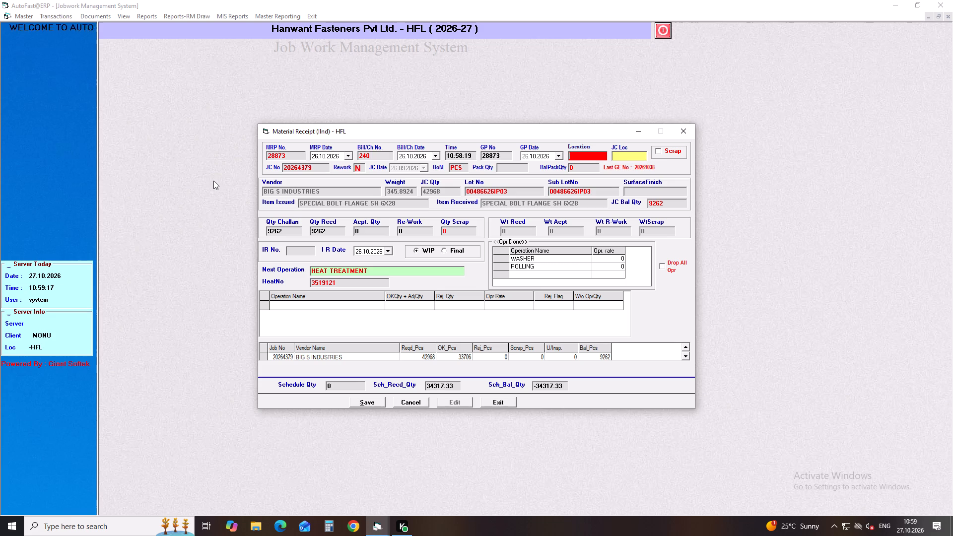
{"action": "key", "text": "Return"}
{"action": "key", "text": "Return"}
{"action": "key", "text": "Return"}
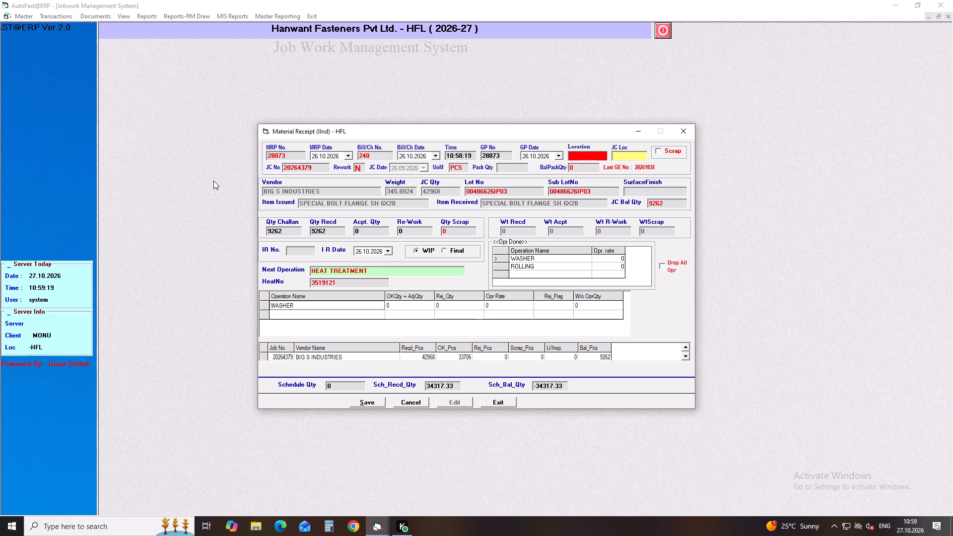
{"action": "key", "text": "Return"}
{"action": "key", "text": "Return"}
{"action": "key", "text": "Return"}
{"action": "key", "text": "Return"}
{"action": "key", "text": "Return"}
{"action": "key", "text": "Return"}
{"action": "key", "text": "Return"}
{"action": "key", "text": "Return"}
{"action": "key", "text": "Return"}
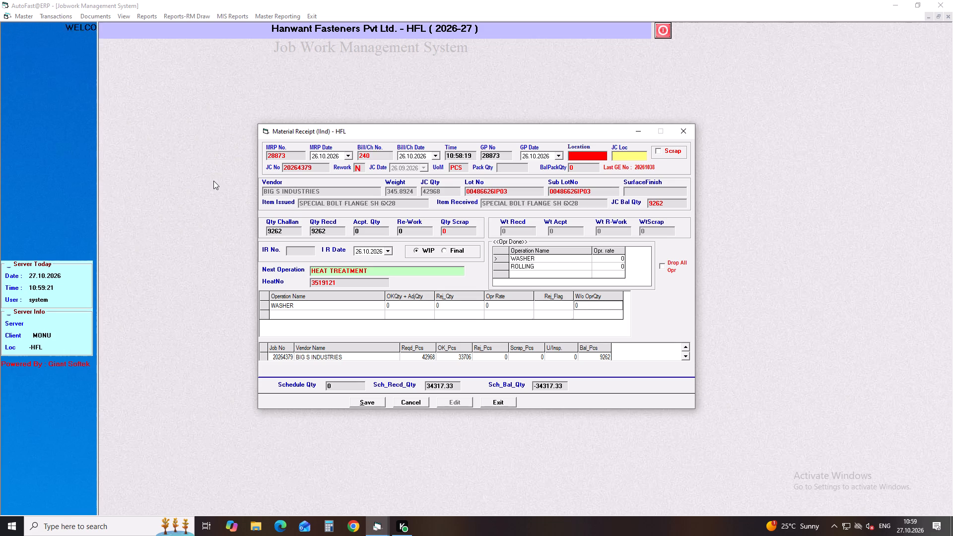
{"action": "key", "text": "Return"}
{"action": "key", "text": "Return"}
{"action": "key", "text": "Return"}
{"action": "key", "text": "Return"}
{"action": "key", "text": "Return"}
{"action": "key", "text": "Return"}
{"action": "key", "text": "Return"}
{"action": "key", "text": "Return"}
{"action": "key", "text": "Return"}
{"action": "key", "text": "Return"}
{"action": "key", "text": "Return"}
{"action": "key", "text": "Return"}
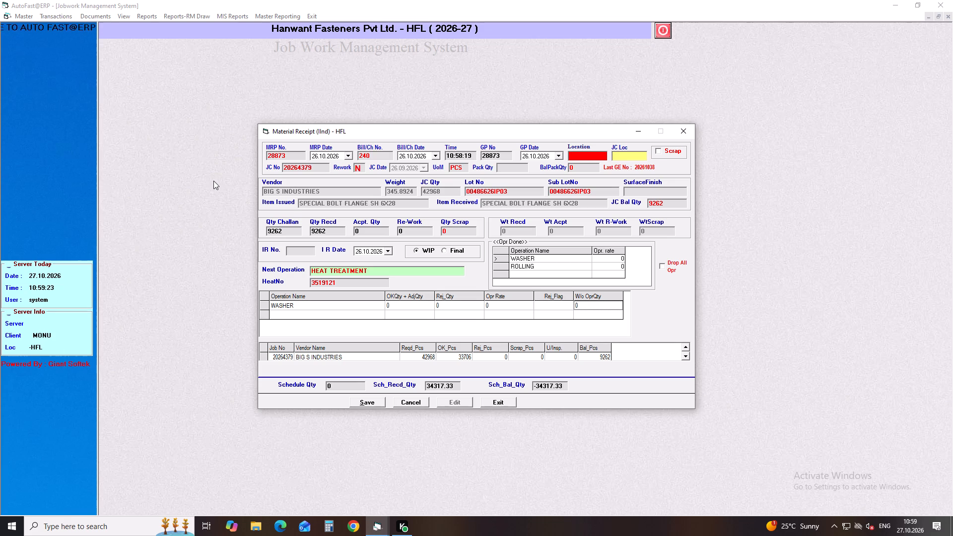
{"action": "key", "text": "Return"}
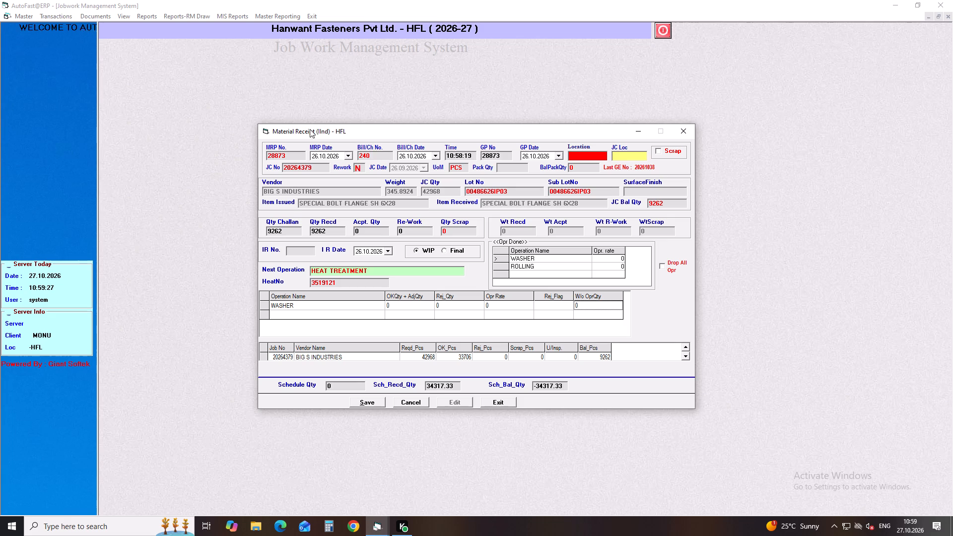
{"action": "left_click", "coordinate": [374, 404]}
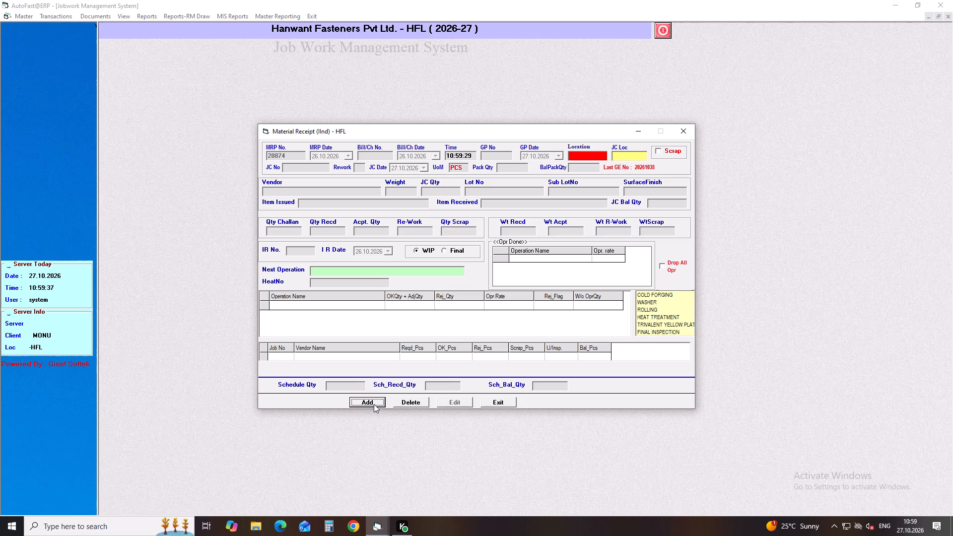
Start another second-operation receipt with MRP date 26.10.2026.
{"action": "key", "text": "Return"}
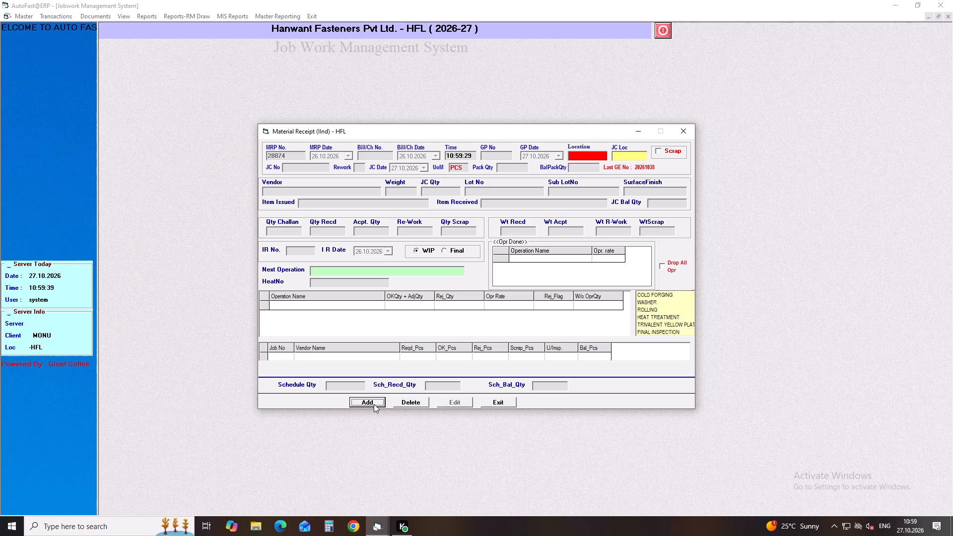
{"action": "key", "text": "Return"}
{"action": "key", "text": "Down"}
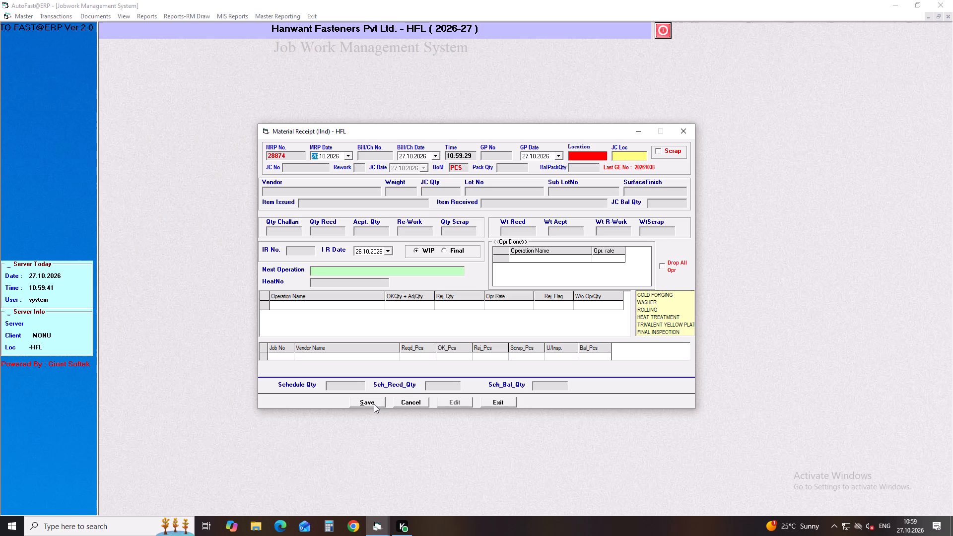
{"action": "key", "text": "Return"}
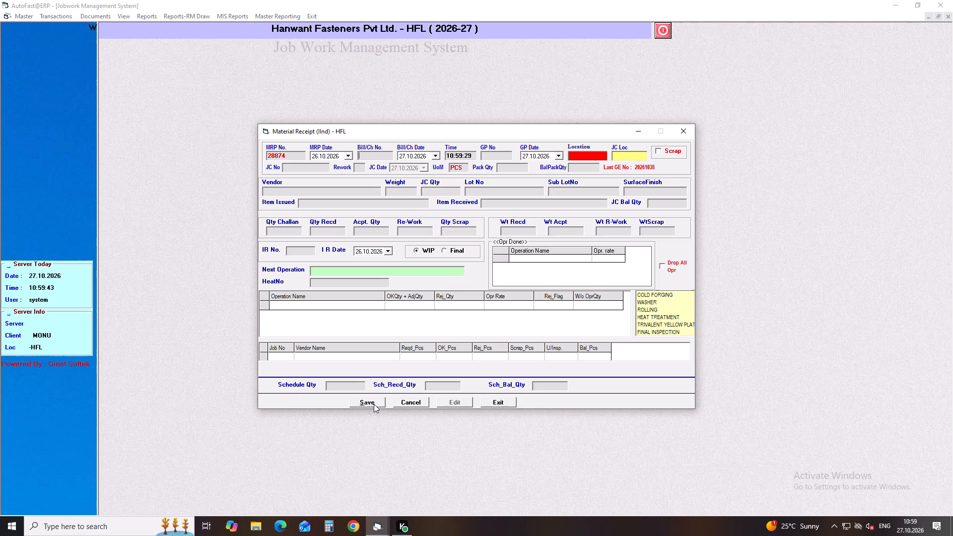
Enter bill number 241 and GP number 28874 on the receipt, both dated 26.10.2026.
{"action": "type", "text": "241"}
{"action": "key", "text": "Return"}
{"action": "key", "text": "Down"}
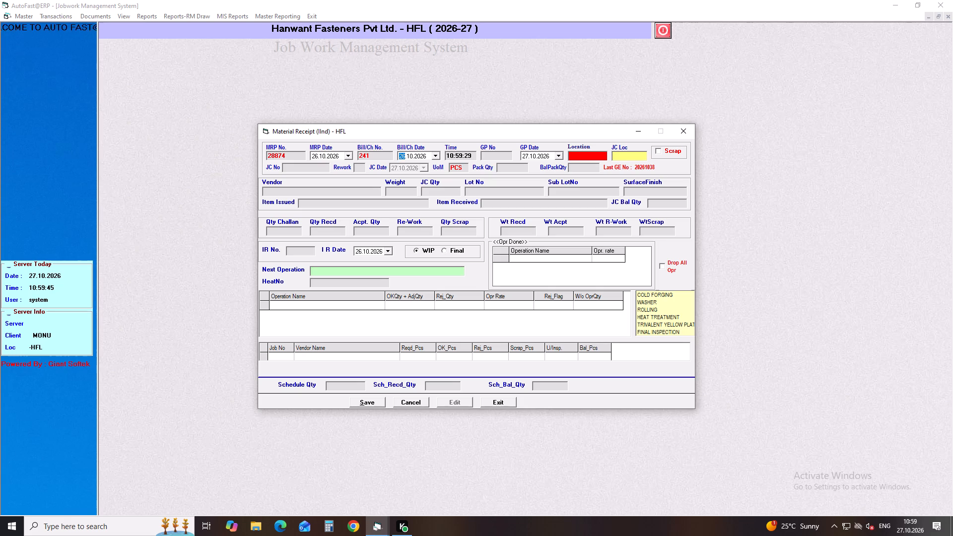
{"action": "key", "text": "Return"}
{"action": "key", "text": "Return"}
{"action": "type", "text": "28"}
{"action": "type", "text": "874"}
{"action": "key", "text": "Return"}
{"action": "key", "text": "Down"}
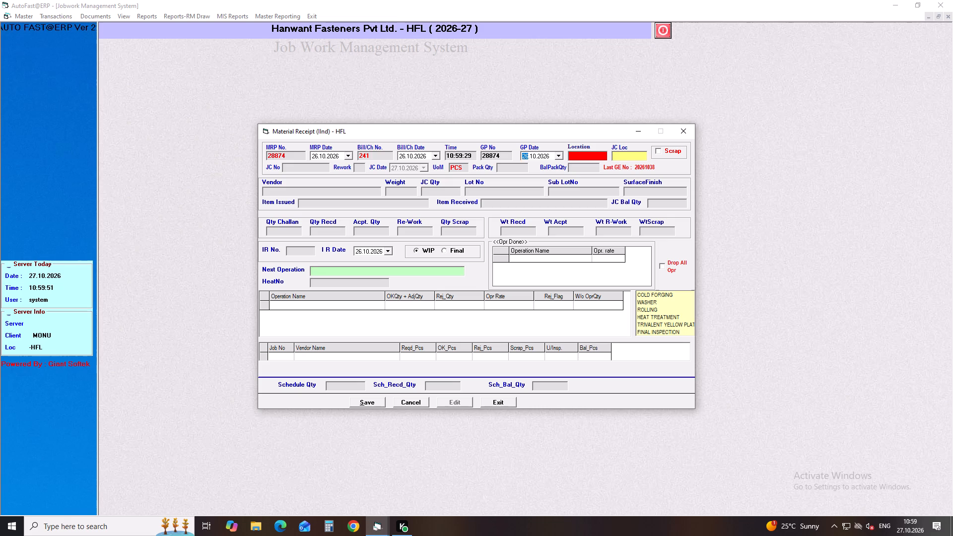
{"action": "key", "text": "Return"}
Load job card number 20264787 into the receipt and keep its pack quantity default.
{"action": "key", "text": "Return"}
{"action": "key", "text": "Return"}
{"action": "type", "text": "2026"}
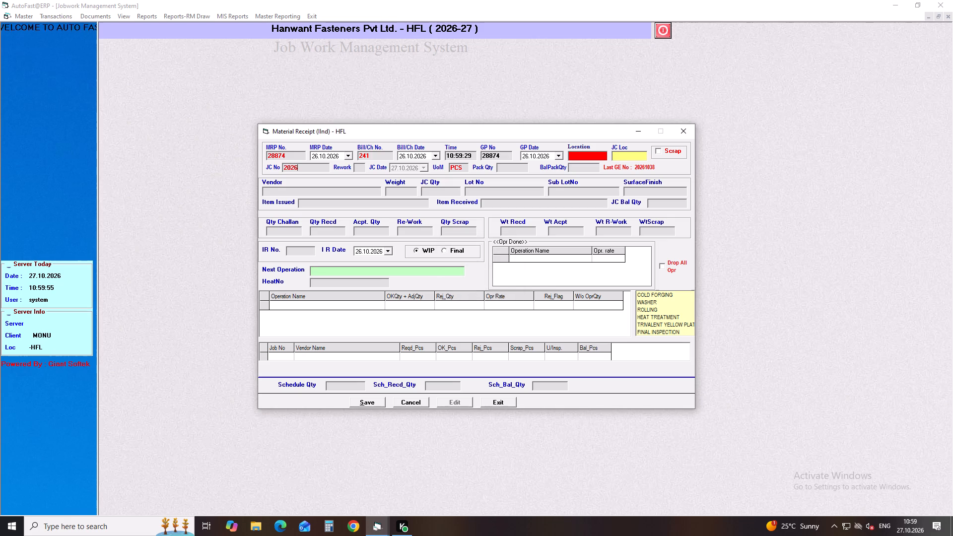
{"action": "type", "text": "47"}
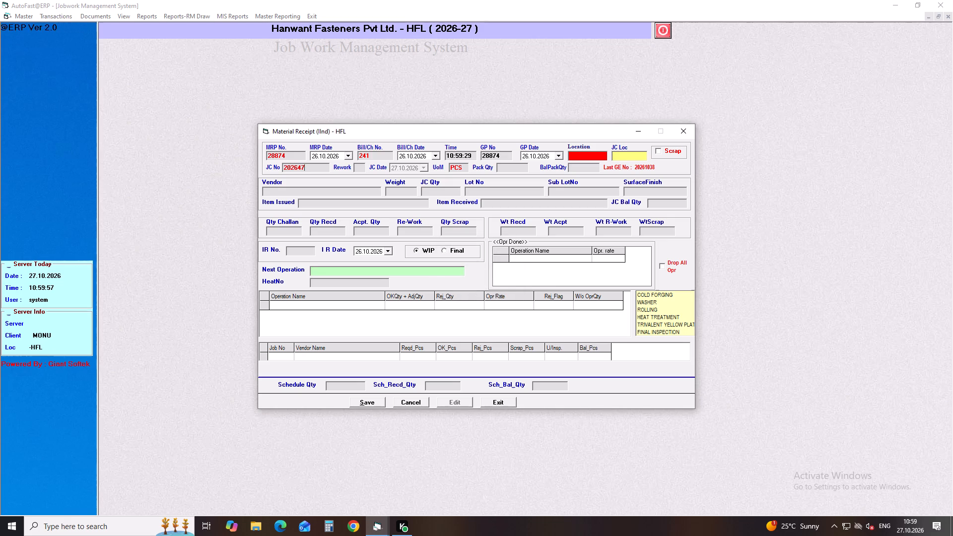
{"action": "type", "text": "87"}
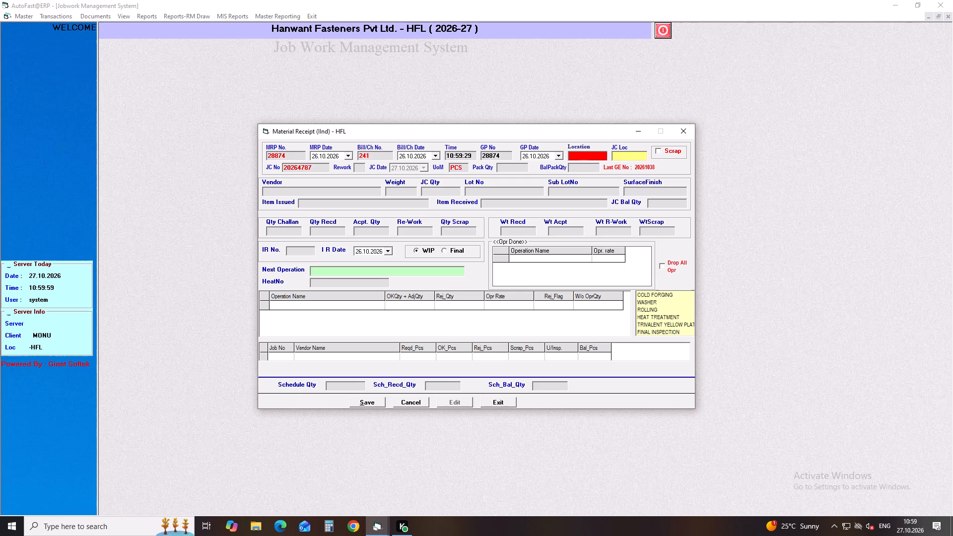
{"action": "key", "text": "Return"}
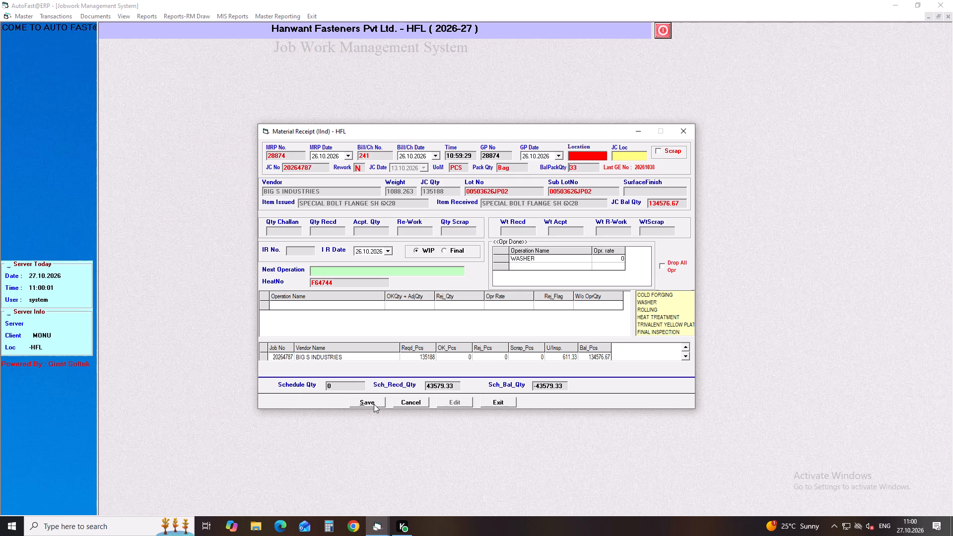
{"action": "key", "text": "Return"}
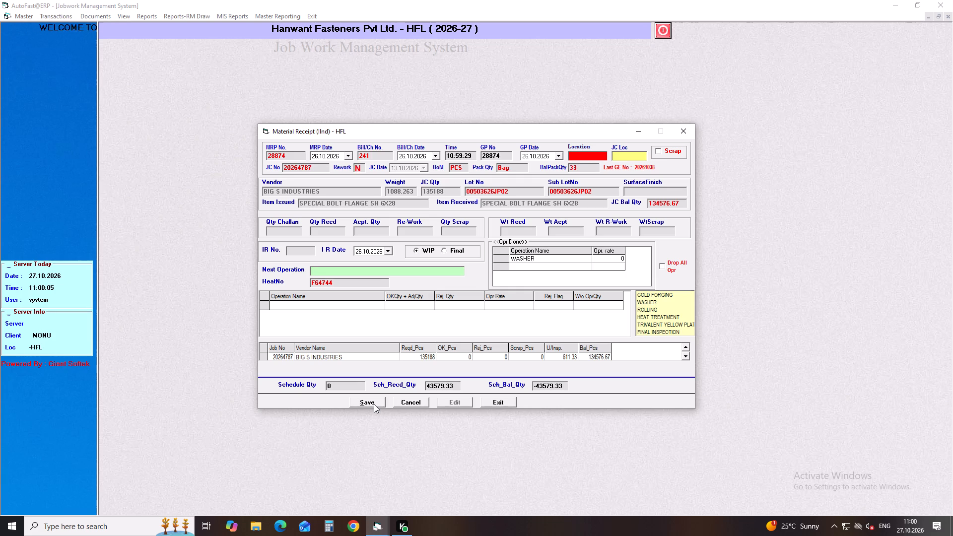
Enter 40545 as both the challan quantity and the received quantity, keeping the accepted, re-work and scrap defaults.
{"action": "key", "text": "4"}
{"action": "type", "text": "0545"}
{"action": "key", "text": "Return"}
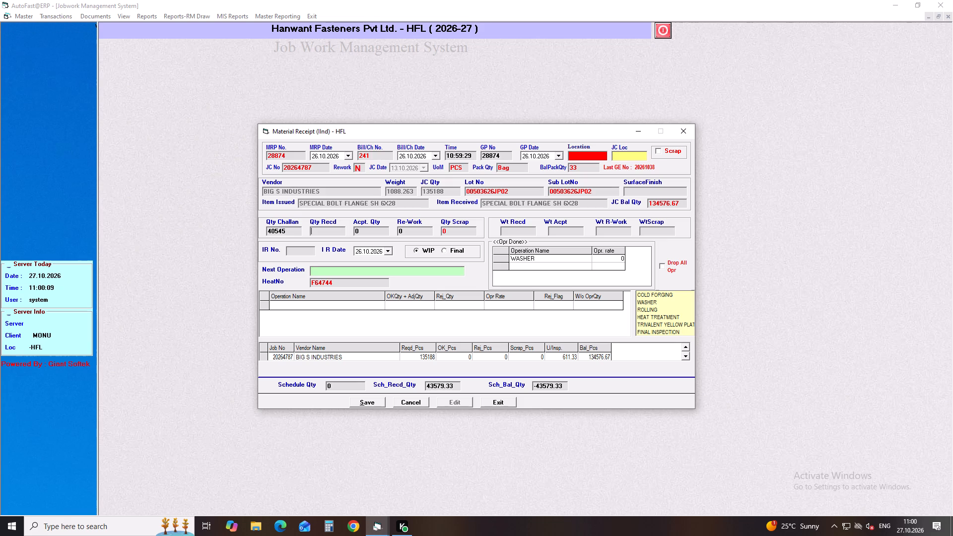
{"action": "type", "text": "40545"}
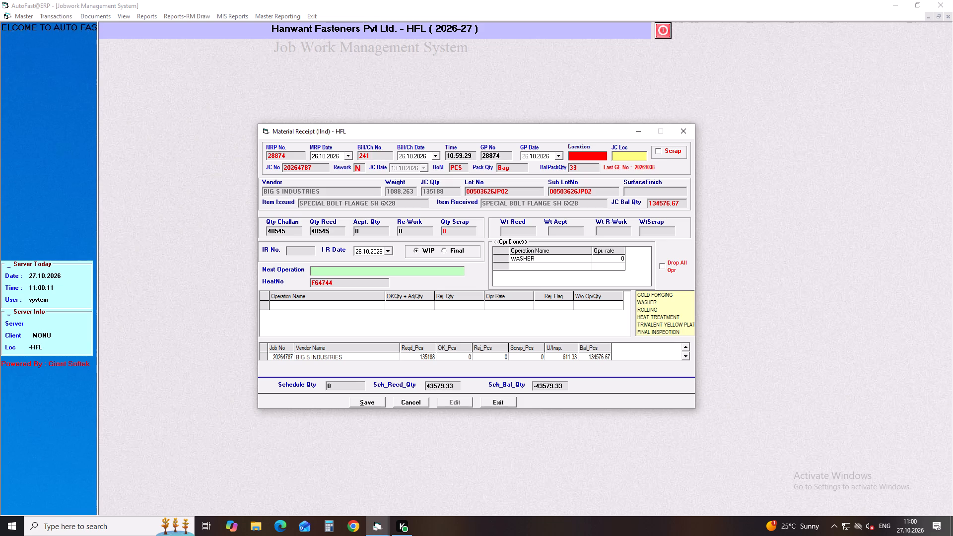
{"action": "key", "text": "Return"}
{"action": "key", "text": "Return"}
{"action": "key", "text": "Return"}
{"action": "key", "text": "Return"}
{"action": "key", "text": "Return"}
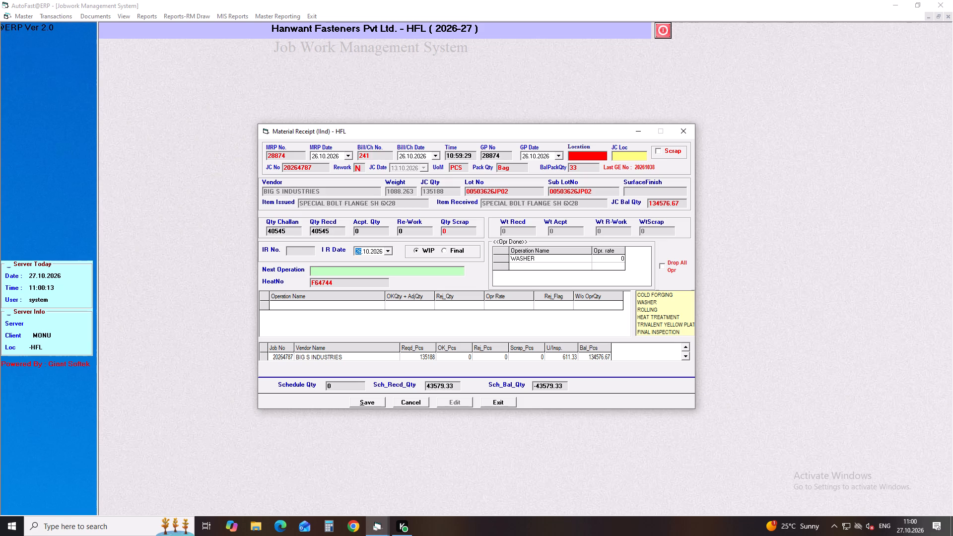
Take ROLLING as next operation, add the WASHER operation line with its zero defaults, and save the receipt.
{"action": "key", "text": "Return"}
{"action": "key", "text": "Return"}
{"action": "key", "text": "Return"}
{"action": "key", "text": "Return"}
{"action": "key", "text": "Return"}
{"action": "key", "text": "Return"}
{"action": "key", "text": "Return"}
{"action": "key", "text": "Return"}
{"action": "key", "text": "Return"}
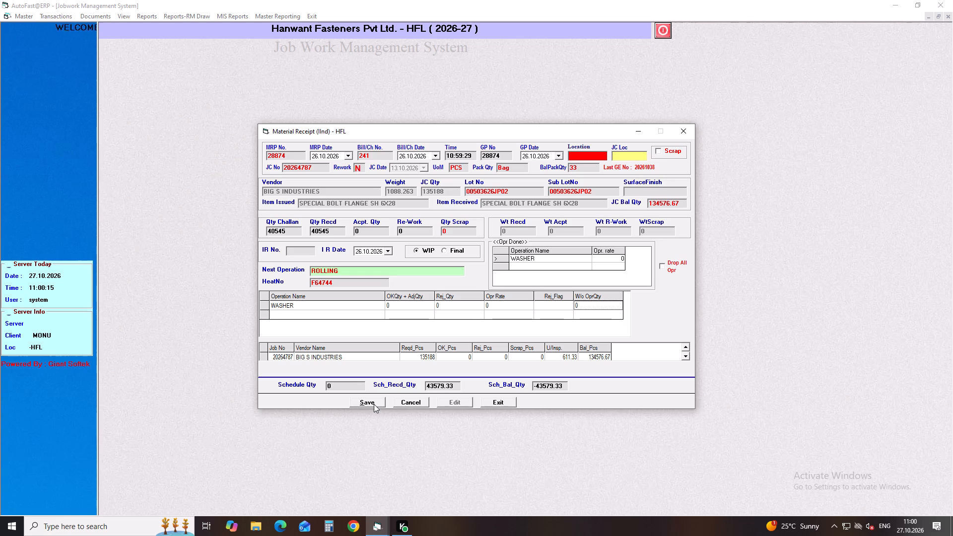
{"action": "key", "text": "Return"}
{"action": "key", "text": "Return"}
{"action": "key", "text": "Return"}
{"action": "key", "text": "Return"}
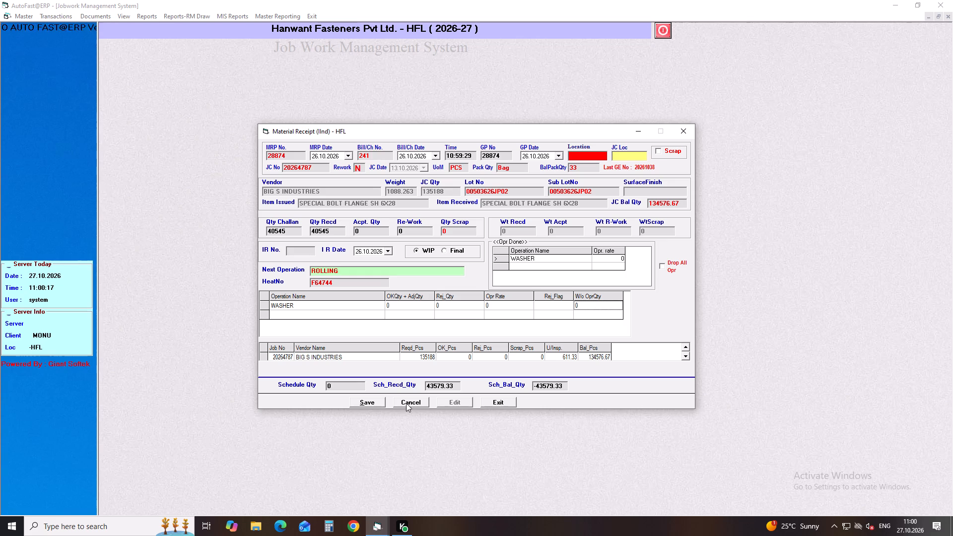
{"action": "left_click", "coordinate": [372, 402]}
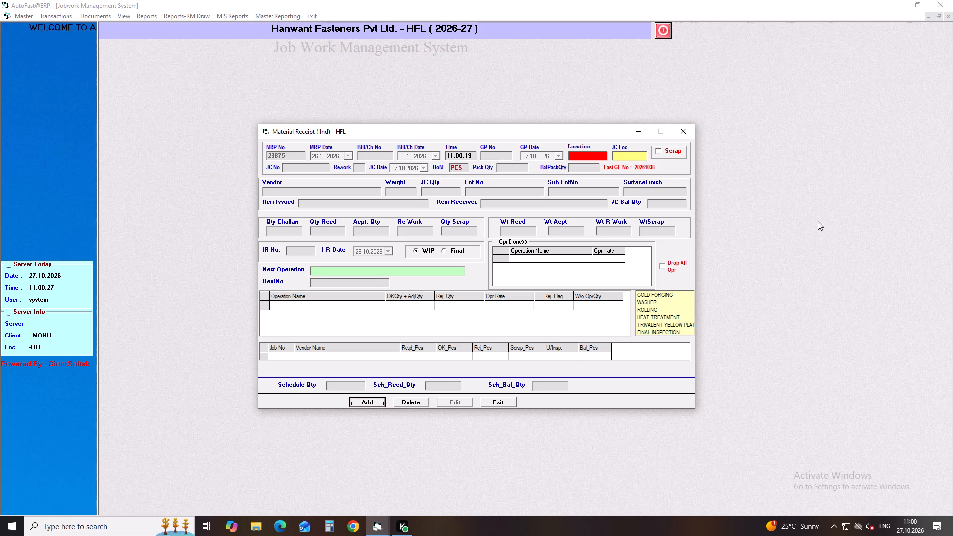
Close the receipt form and review the list of in-house item MRPs pending for inspection up to 27.10.2026.
{"action": "left_click", "coordinate": [681, 132]}
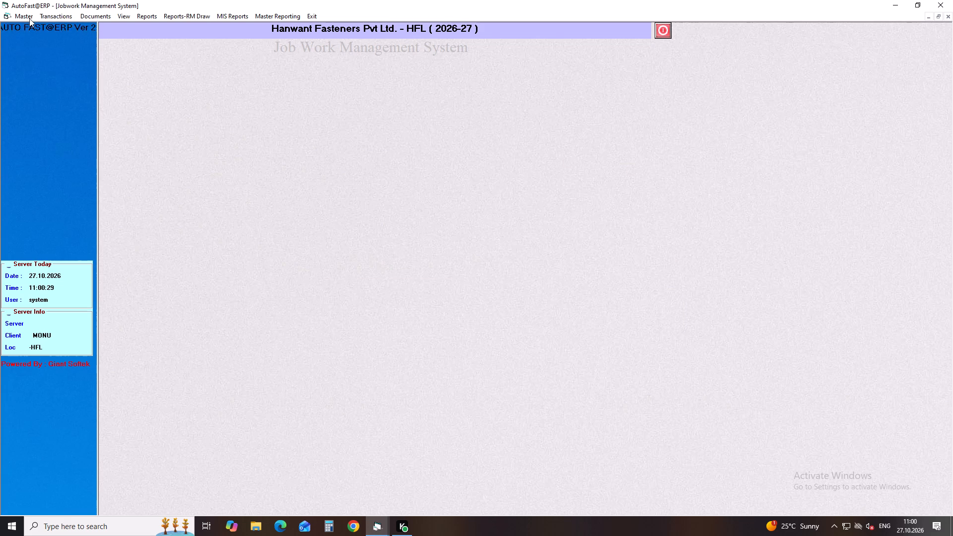
{"action": "left_click", "coordinate": [123, 15]}
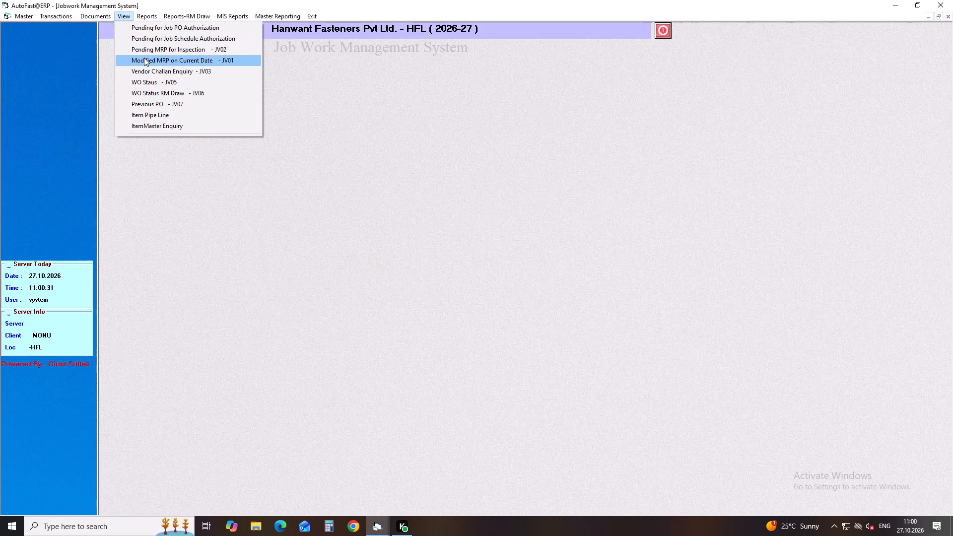
{"action": "left_click", "coordinate": [153, 49]}
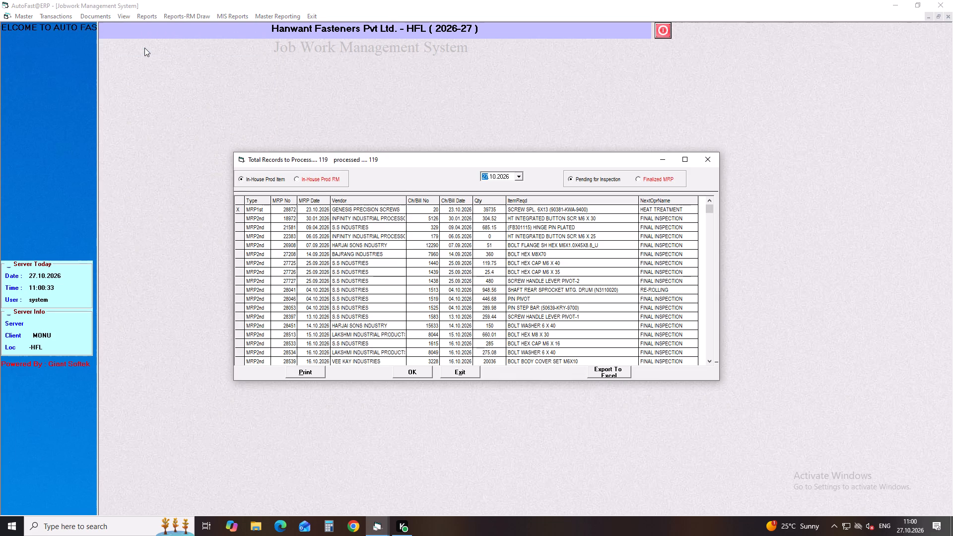
{"action": "key", "text": "Return"}
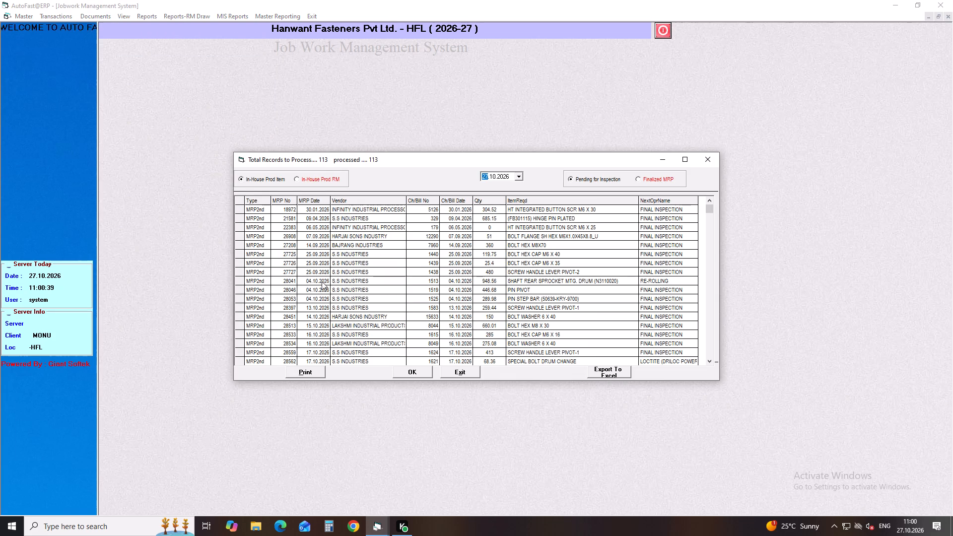
{"action": "left_click", "coordinate": [709, 360]}
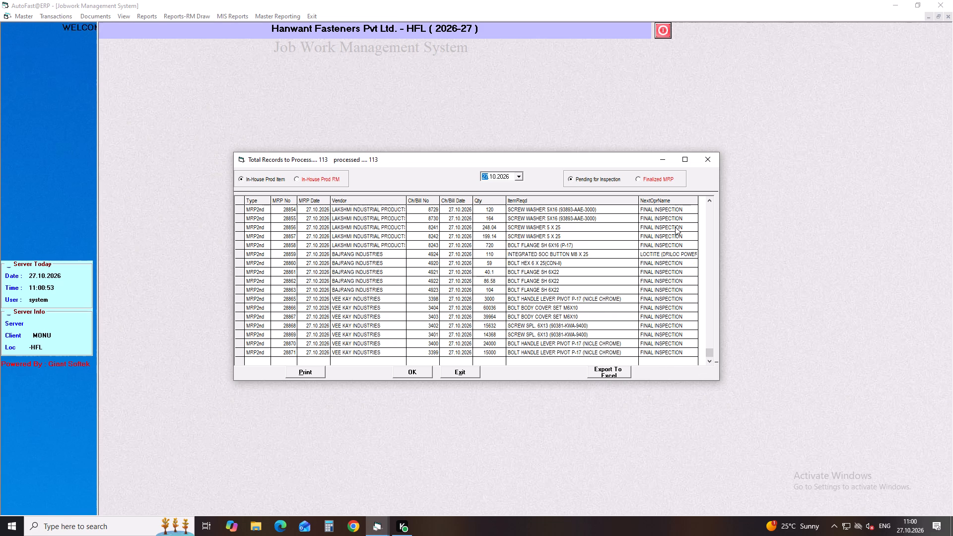
{"action": "left_click", "coordinate": [705, 159]}
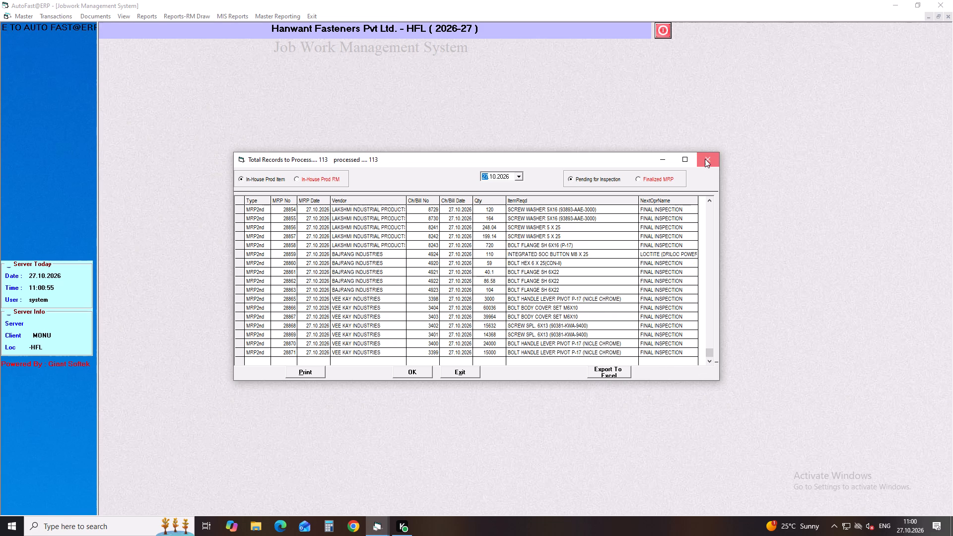
Reopen the list of MRPs pending for inspection and load BIG S INDUSTRIES' MRP 28671 for editing.
{"action": "left_click", "coordinate": [123, 12]}
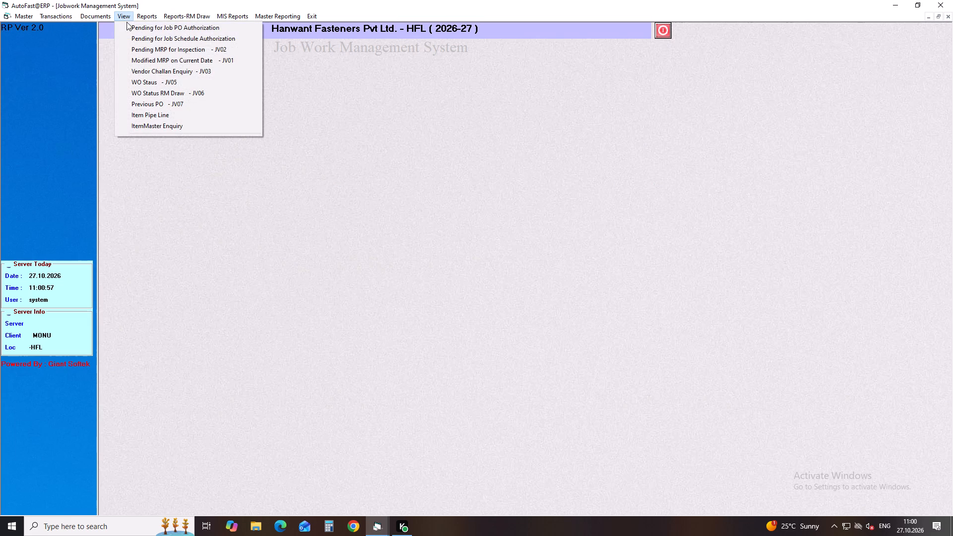
{"action": "left_click", "coordinate": [138, 47]}
{"action": "key", "text": "Return"}
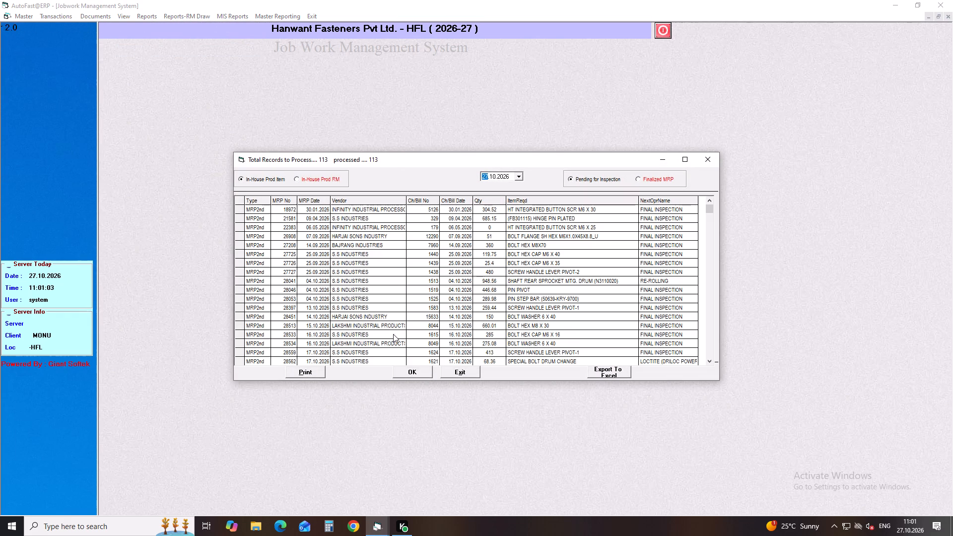
{"action": "left_click", "coordinate": [709, 360]}
{"action": "triple_click", "coordinate": [709, 360]}
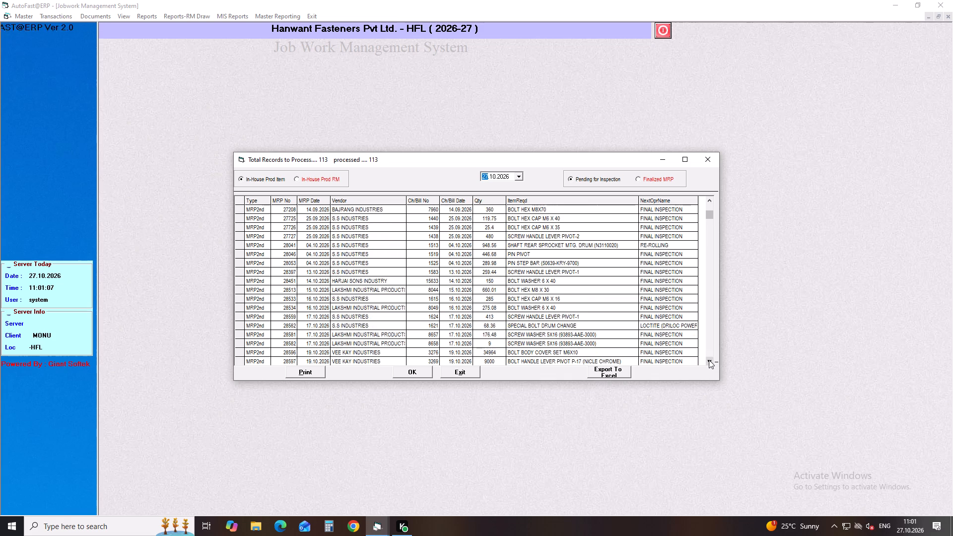
{"action": "triple_click", "coordinate": [709, 360]}
{"action": "double_click", "coordinate": [709, 360]}
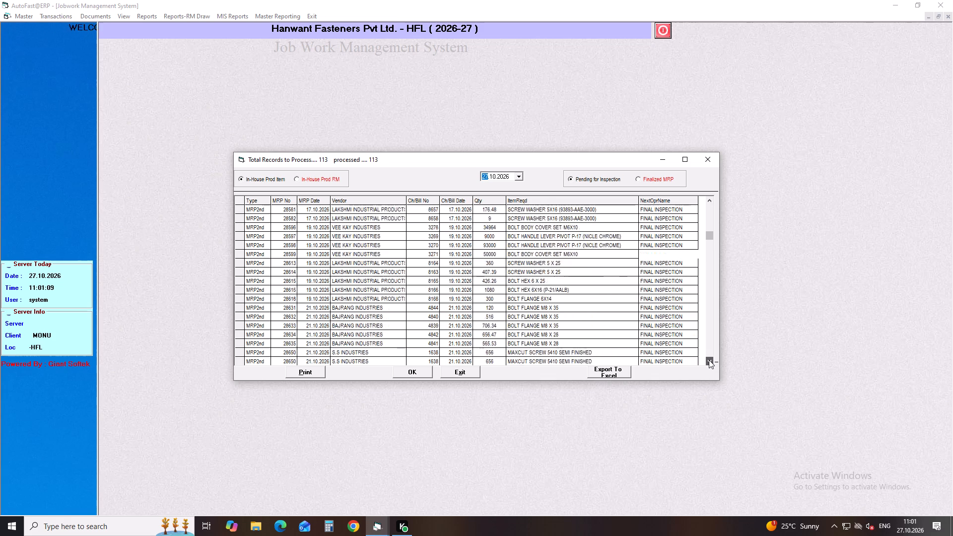
{"action": "left_click", "coordinate": [709, 360]}
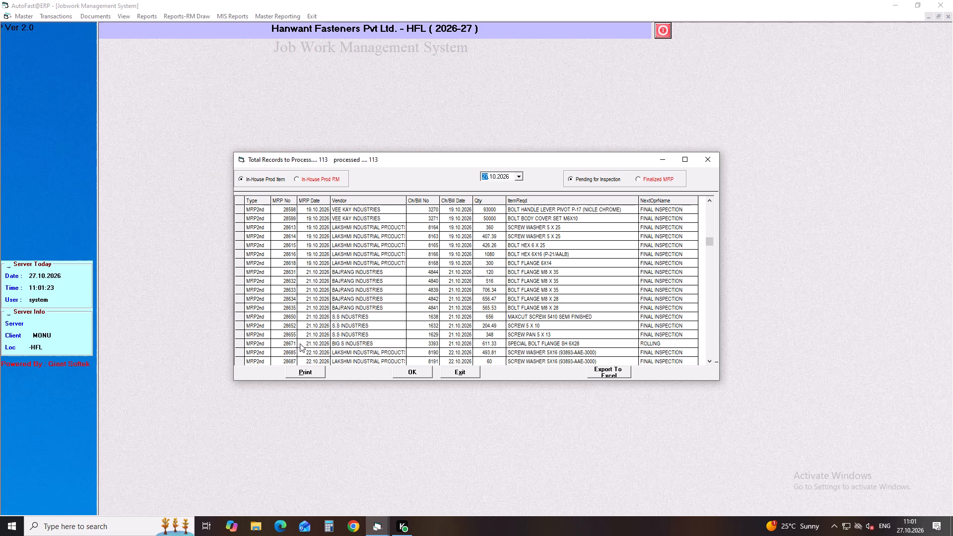
{"action": "left_click", "coordinate": [293, 342]}
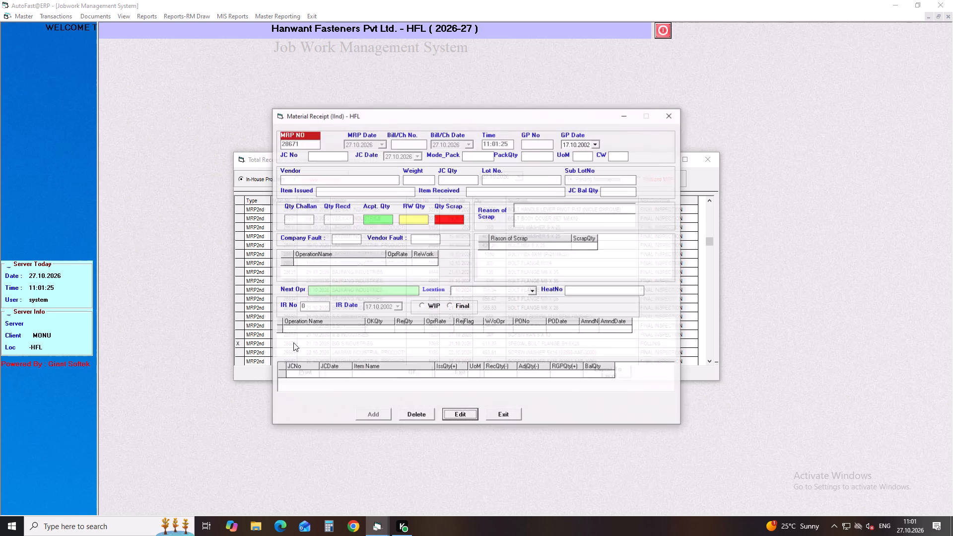
{"action": "key", "text": "Return"}
{"action": "key", "text": "Return"}
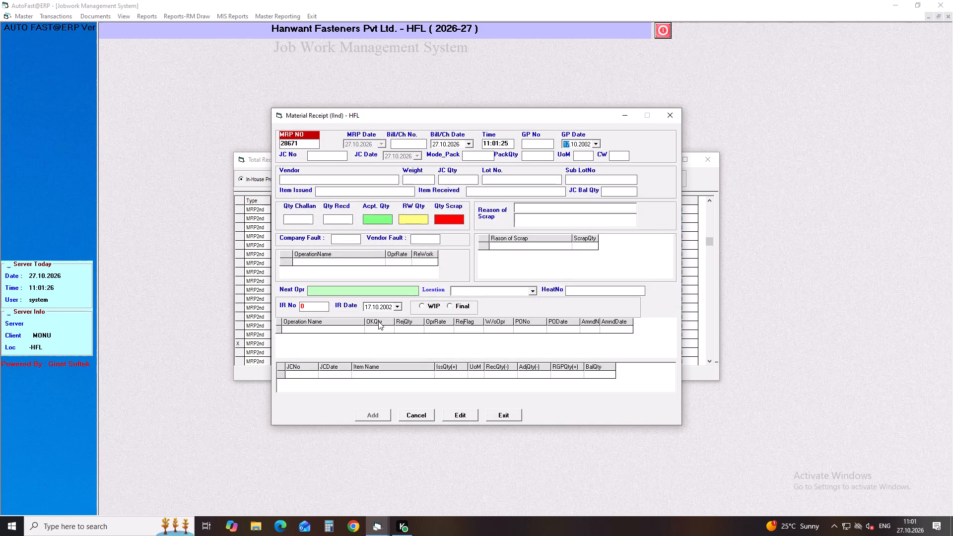
{"action": "left_click", "coordinate": [462, 413]}
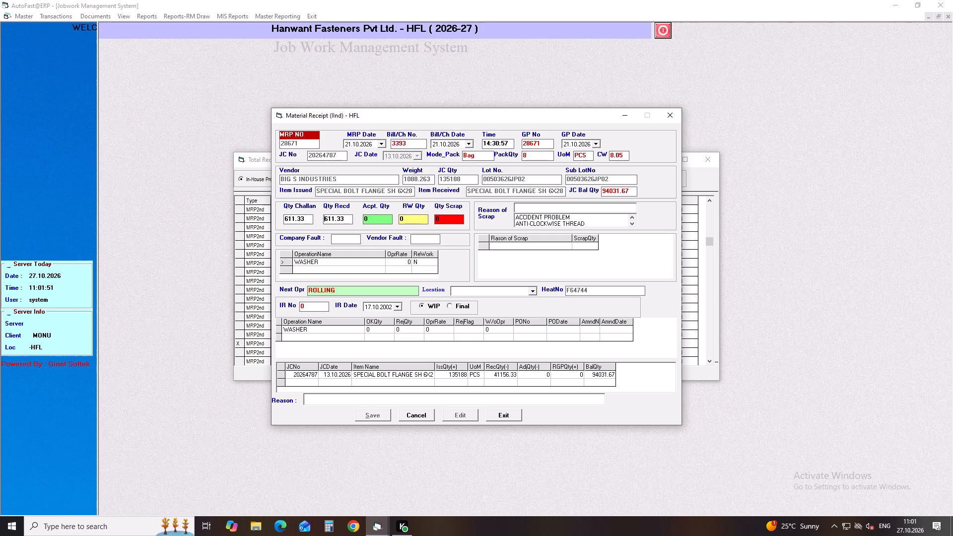
Set the accepted quantity to 611.33, keeping the zero re-work and scrap quantities and ROLLING as next operation.
{"action": "key", "text": "Return"}
{"action": "key", "text": "Right"}
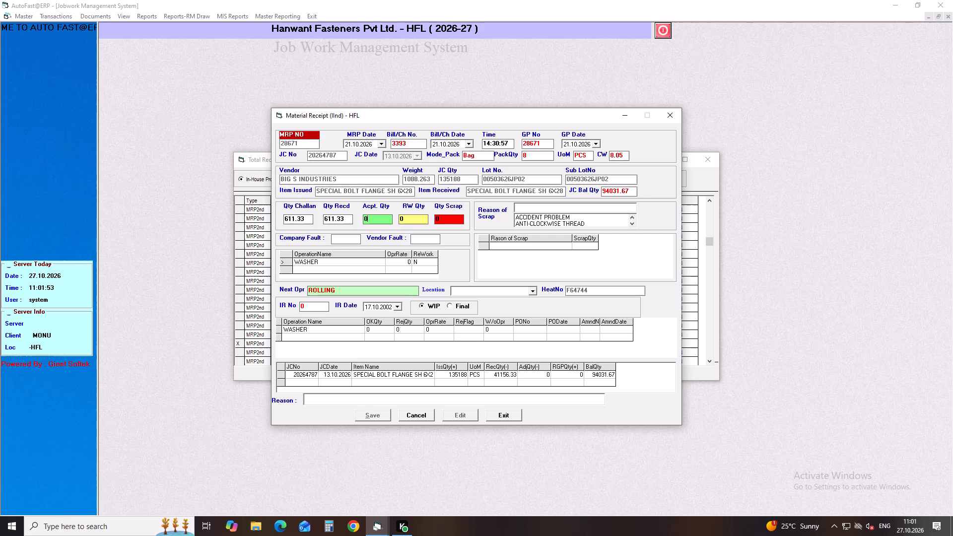
{"action": "key", "text": "BackSpace"}
{"action": "key", "text": "BackSpace"}
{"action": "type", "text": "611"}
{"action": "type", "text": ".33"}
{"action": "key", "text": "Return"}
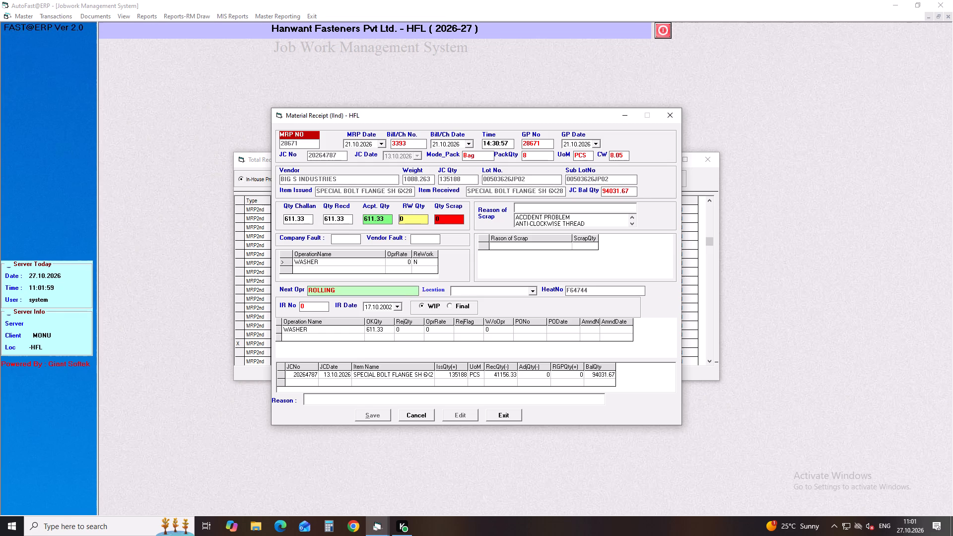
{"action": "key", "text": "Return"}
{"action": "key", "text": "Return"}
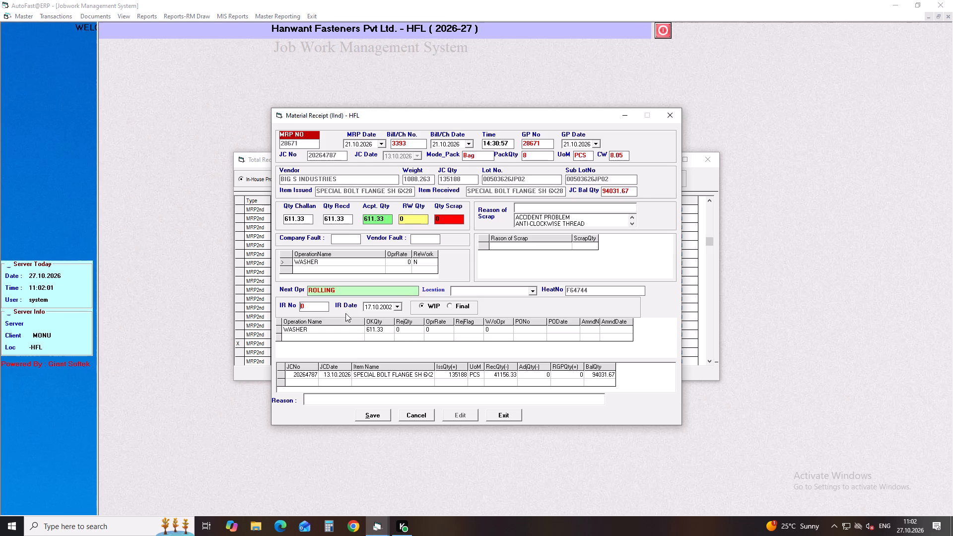
{"action": "left_click", "coordinate": [338, 291]}
{"action": "key", "text": "Return"}
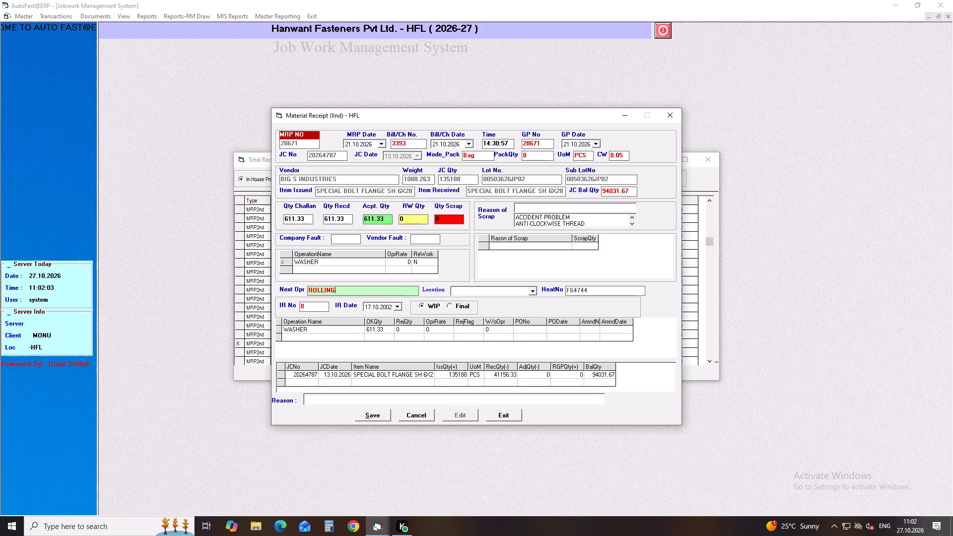
{"action": "key", "text": "Return"}
{"action": "key", "text": "Return"}
{"action": "key", "text": "Return"}
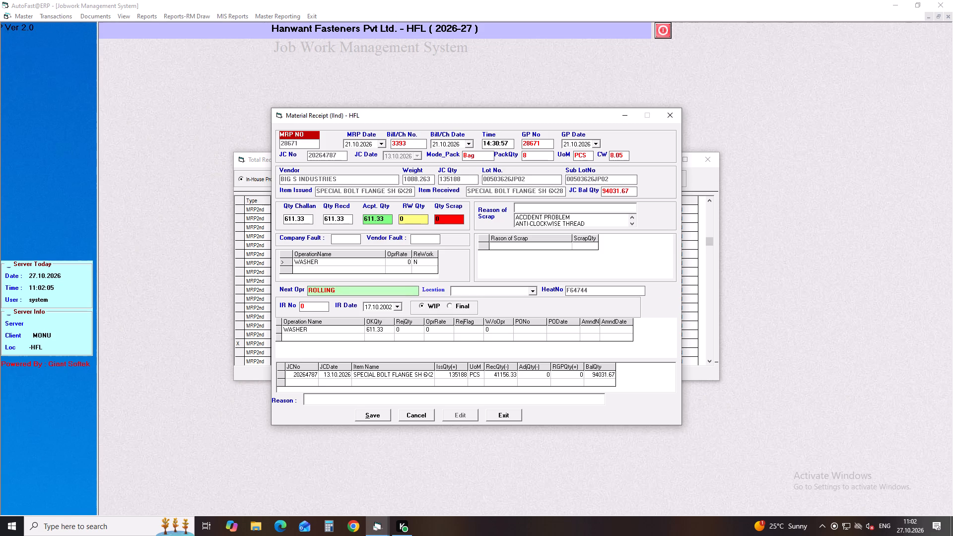
{"action": "key", "text": "Return"}
{"action": "key", "text": "Return"}
{"action": "key", "text": "Return"}
{"action": "key", "text": "Return"}
{"action": "key", "text": "Return"}
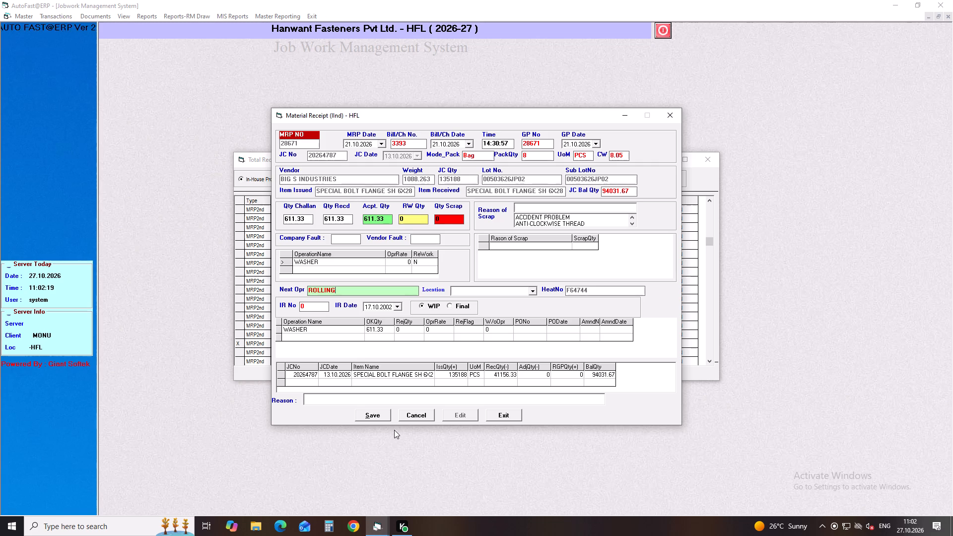
Save MRP 28671 without printing it and close the receipt form.
{"action": "left_click", "coordinate": [376, 414]}
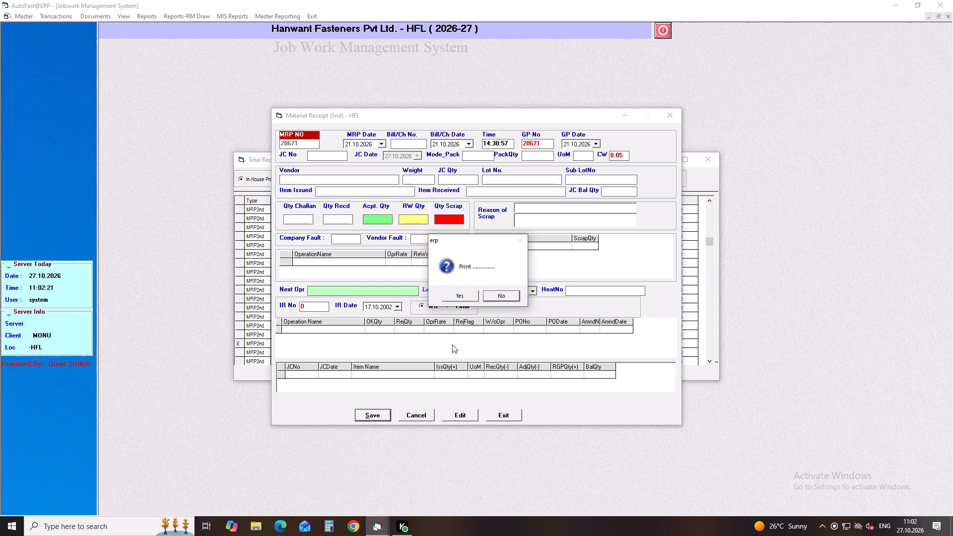
{"action": "left_click", "coordinate": [505, 294]}
{"action": "left_click", "coordinate": [671, 108]}
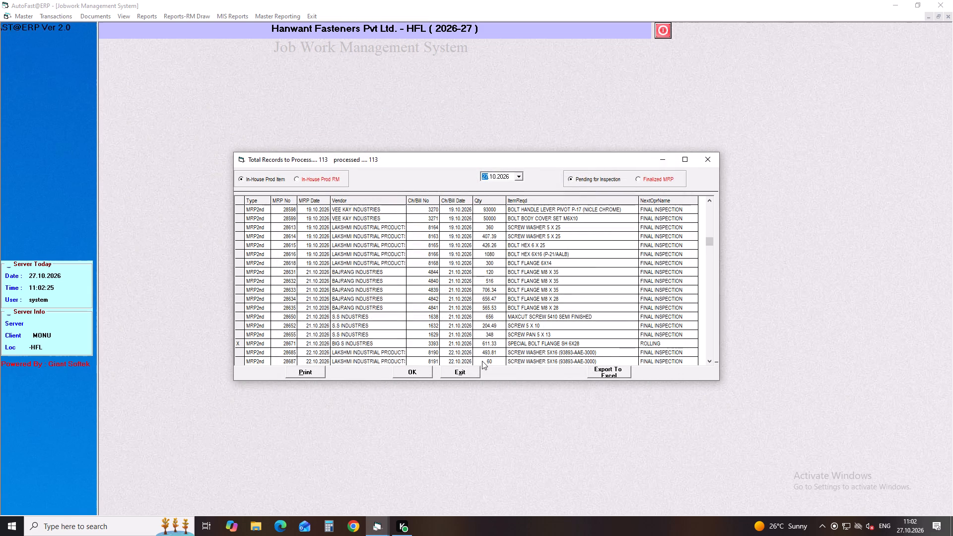
Find BIG S INDUSTRIES' MRP 28873 in the pending inspection list and load it for editing.
{"action": "left_click", "coordinate": [709, 361]}
{"action": "triple_click", "coordinate": [709, 361]}
{"action": "double_click", "coordinate": [709, 361]}
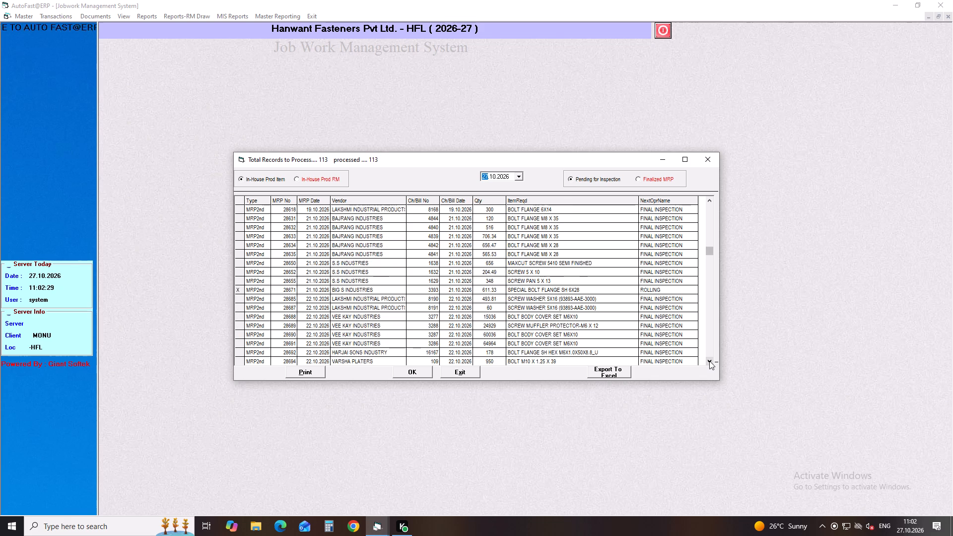
{"action": "triple_click", "coordinate": [709, 361]}
{"action": "triple_click", "coordinate": [709, 361]}
{"action": "triple_click", "coordinate": [709, 361]}
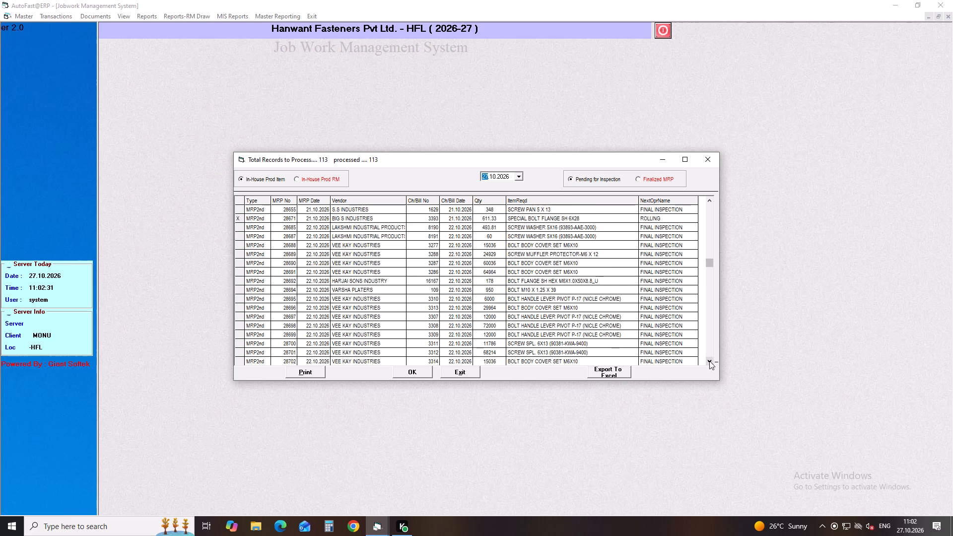
{"action": "triple_click", "coordinate": [709, 361]}
{"action": "triple_click", "coordinate": [709, 361]}
{"action": "double_click", "coordinate": [709, 361]}
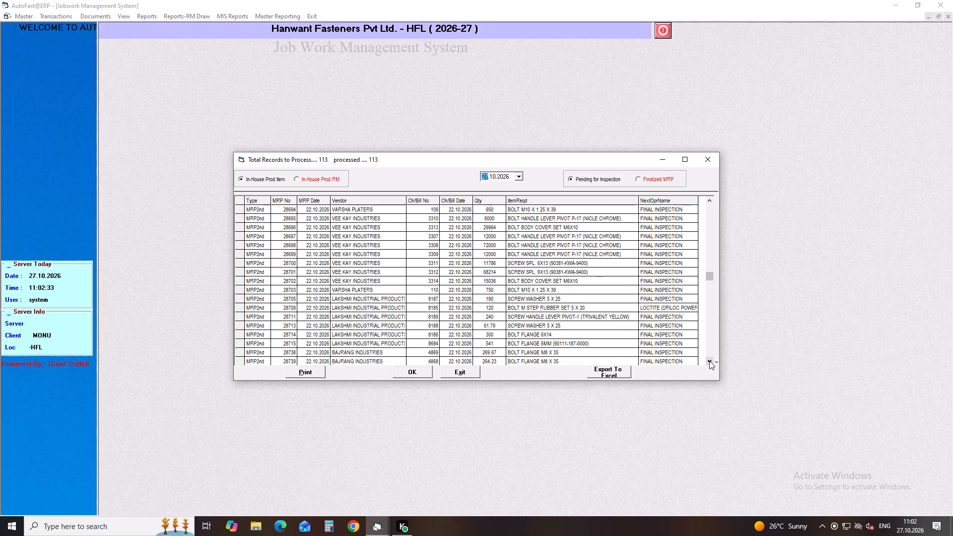
{"action": "triple_click", "coordinate": [709, 361]}
{"action": "left_click", "coordinate": [709, 361]}
{"action": "left_click", "coordinate": [709, 361]}
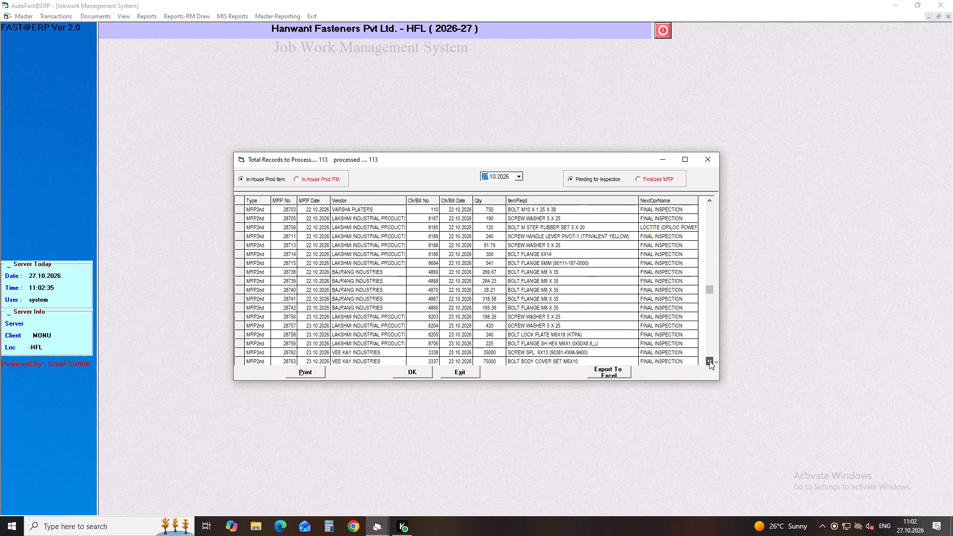
{"action": "left_click", "coordinate": [709, 361]}
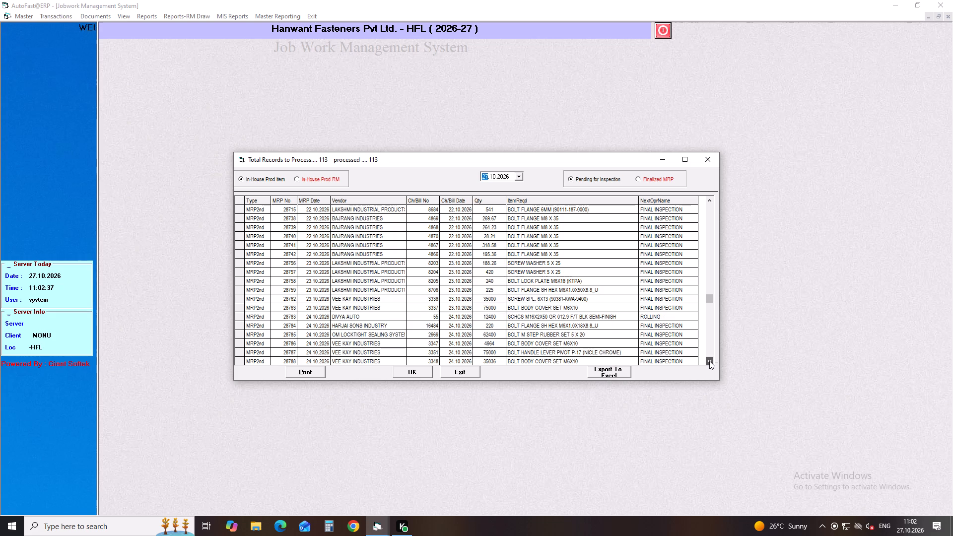
{"action": "left_click", "coordinate": [709, 361]}
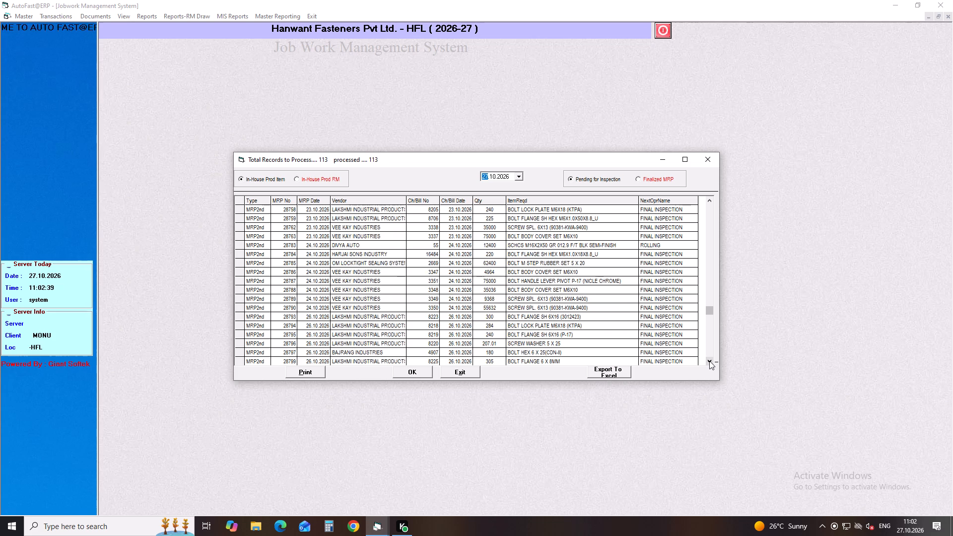
{"action": "left_click", "coordinate": [709, 361]}
{"action": "left_click", "coordinate": [709, 361]}
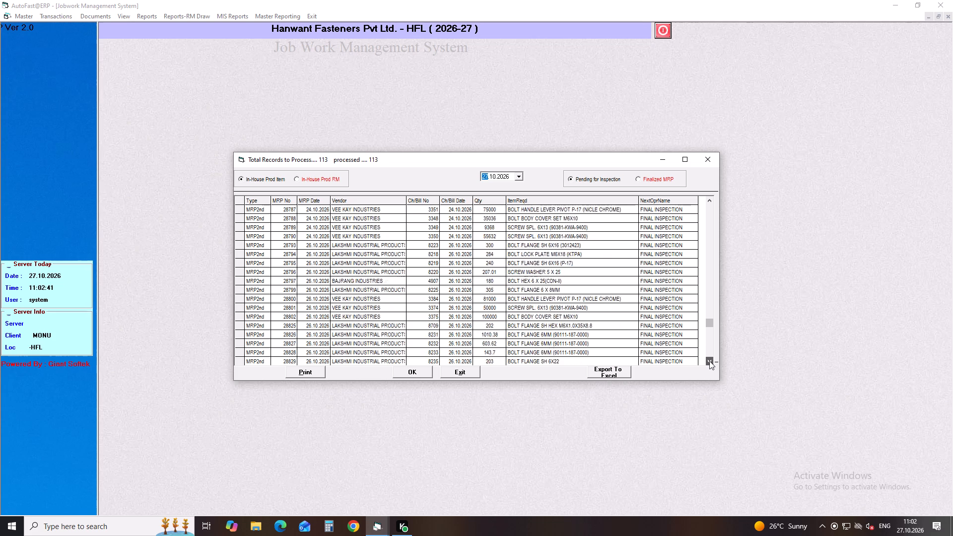
{"action": "left_click", "coordinate": [709, 361]}
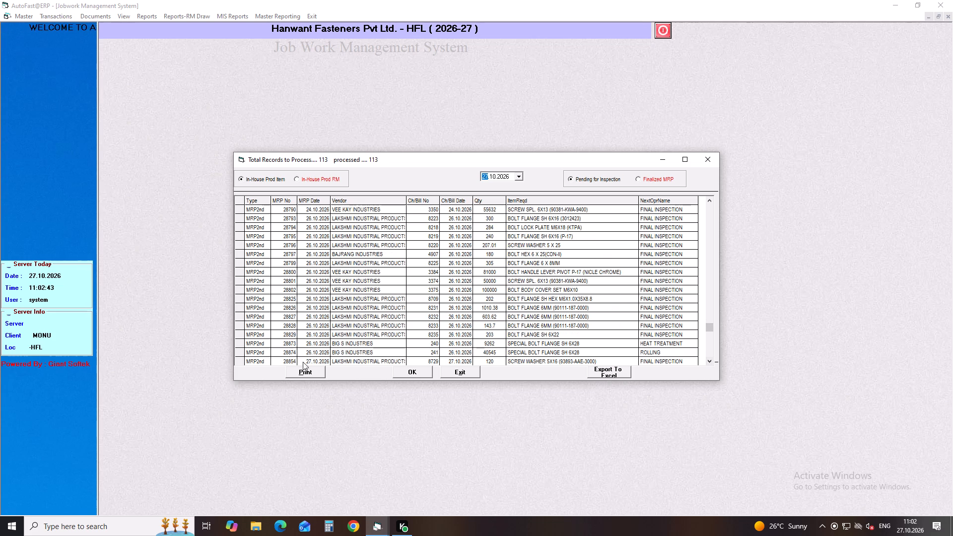
{"action": "left_click", "coordinate": [292, 341]}
{"action": "key", "text": "Return"}
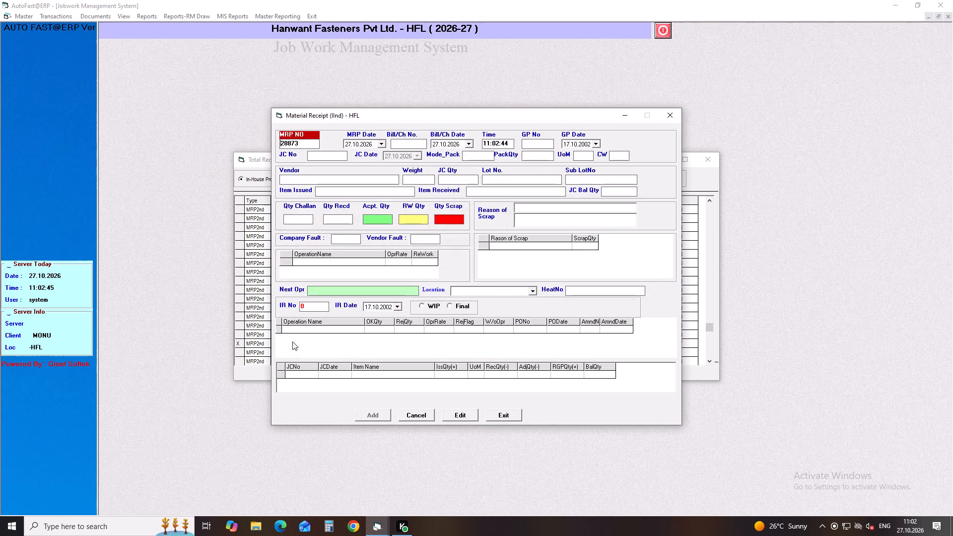
{"action": "key", "text": "Return"}
{"action": "left_click", "coordinate": [469, 417]}
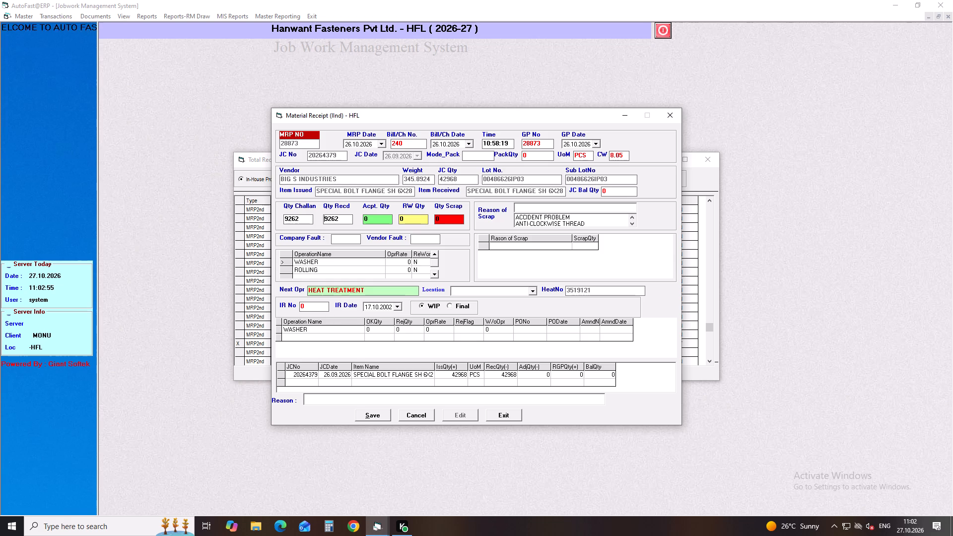
Set the accepted quantity to 9262, keeping the defaults in the remaining fields and the WASHER operation line.
{"action": "left_click", "coordinate": [375, 223]}
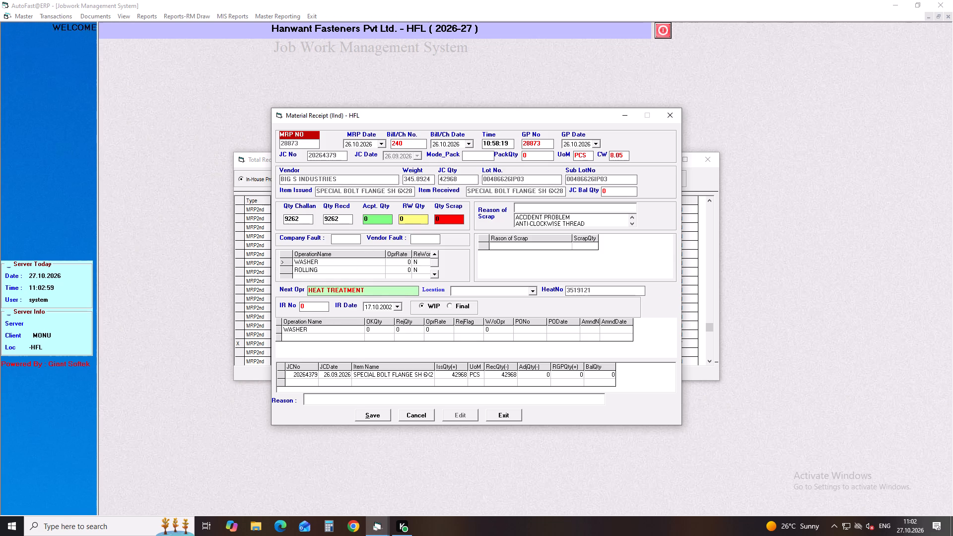
{"action": "key", "text": "BackSpace"}
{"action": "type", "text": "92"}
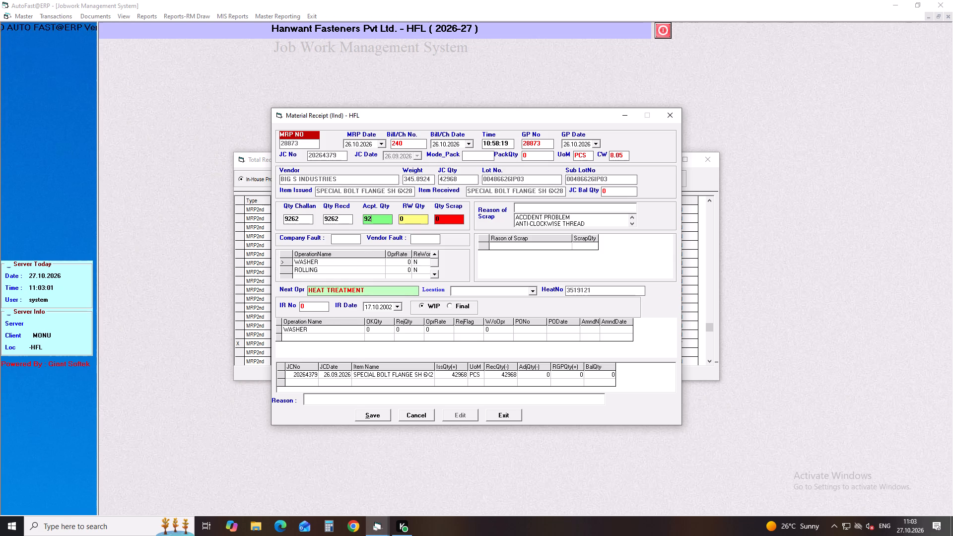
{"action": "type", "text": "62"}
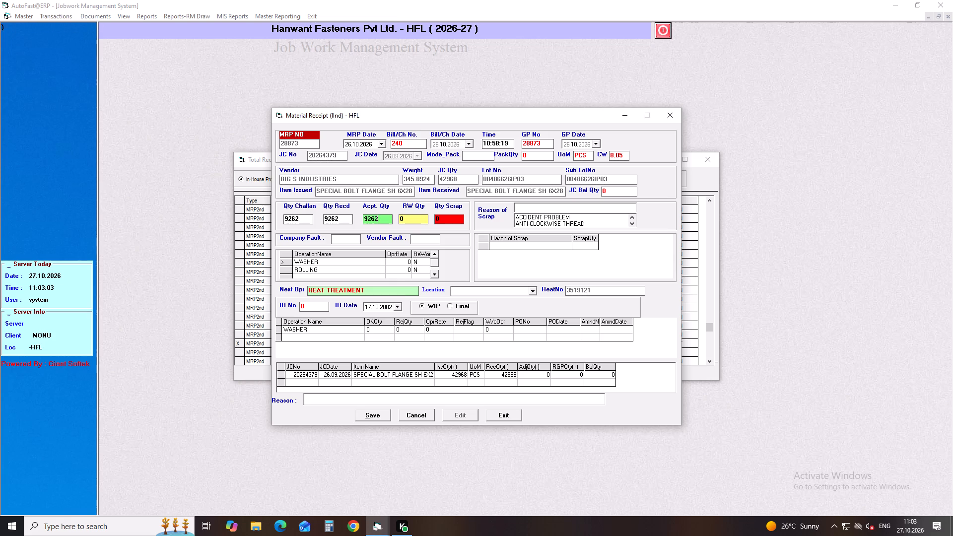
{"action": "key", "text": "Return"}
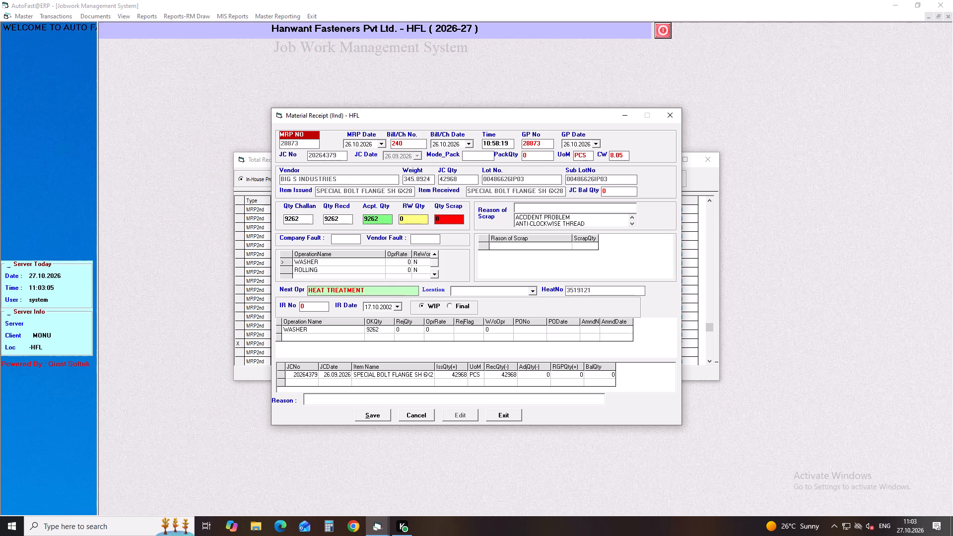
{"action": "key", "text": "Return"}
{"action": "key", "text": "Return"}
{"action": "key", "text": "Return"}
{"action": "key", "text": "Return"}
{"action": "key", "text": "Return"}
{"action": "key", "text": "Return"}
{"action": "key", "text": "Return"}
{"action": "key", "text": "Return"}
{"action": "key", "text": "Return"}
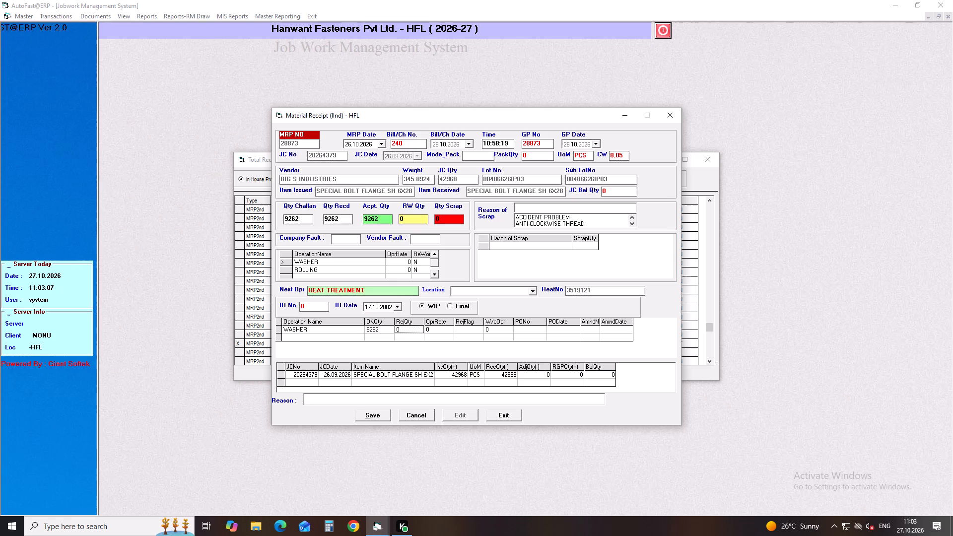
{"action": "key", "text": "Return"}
Save MRP 28873 with printing accepted and close the receipt form.
{"action": "left_click", "coordinate": [383, 418]}
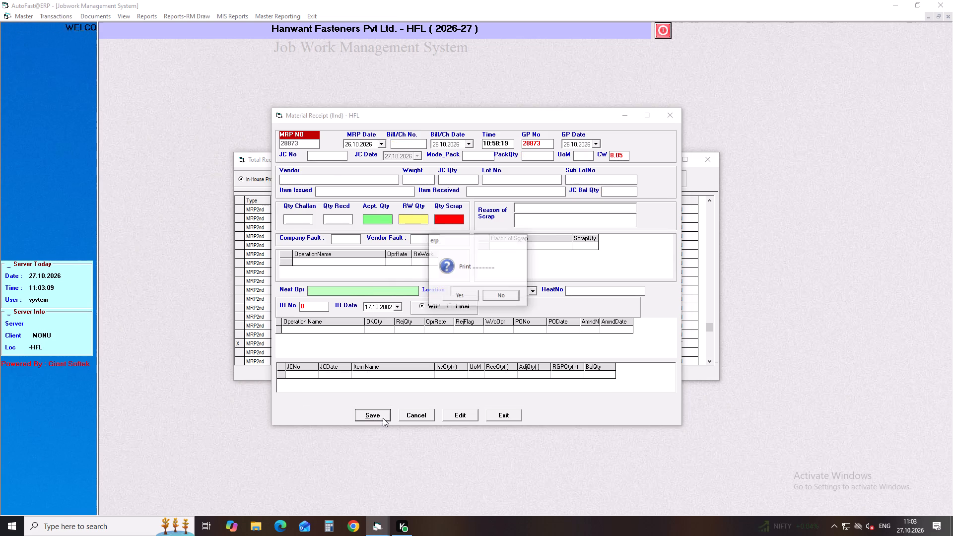
{"action": "left_click", "coordinate": [464, 296]}
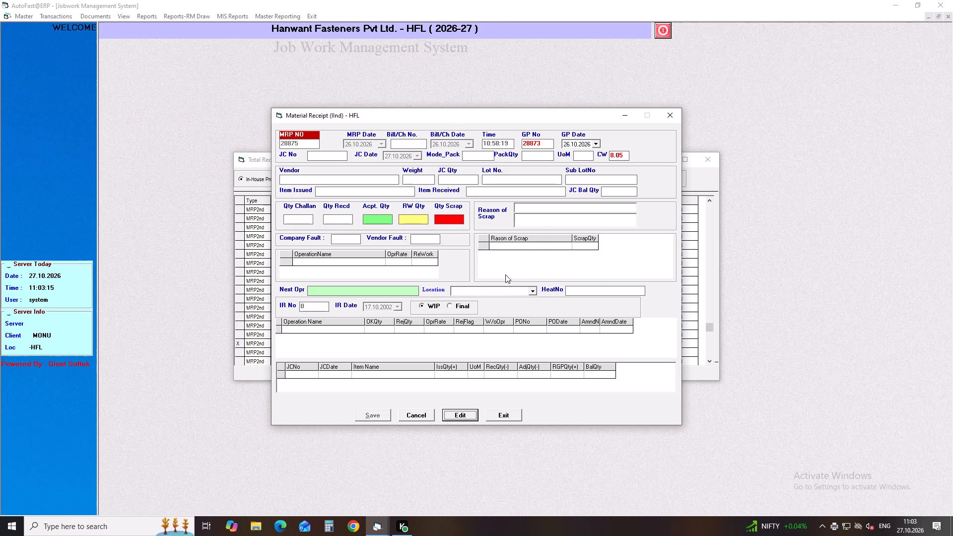
{"action": "left_click", "coordinate": [670, 111]}
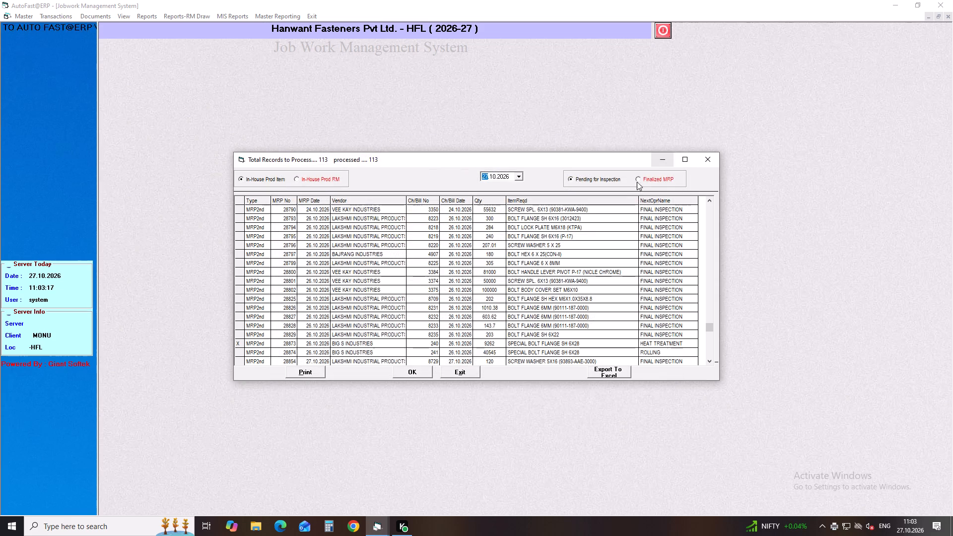
Load BIG S INDUSTRIES' MRP 28874 from the pending inspection list for editing.
{"action": "left_click", "coordinate": [320, 351]}
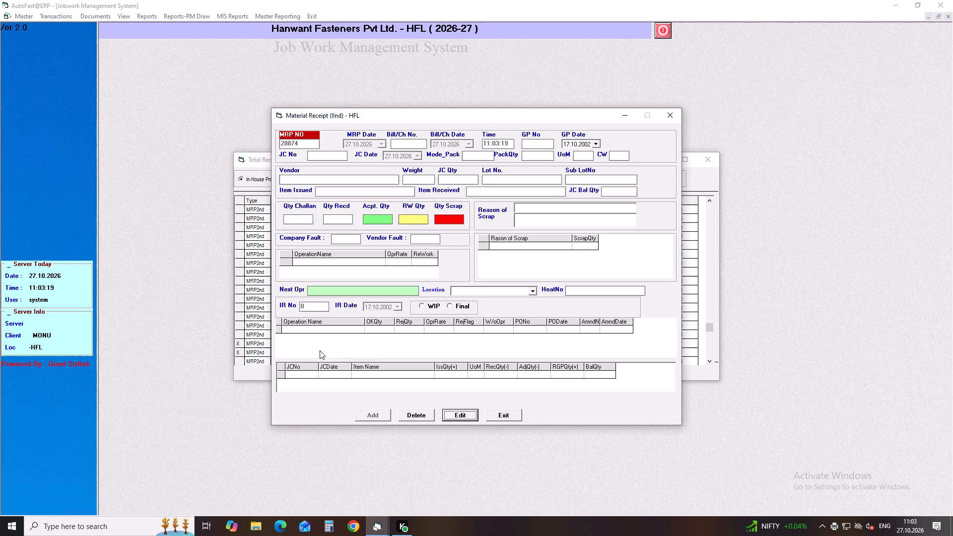
{"action": "key", "text": "Return"}
{"action": "key", "text": "Return"}
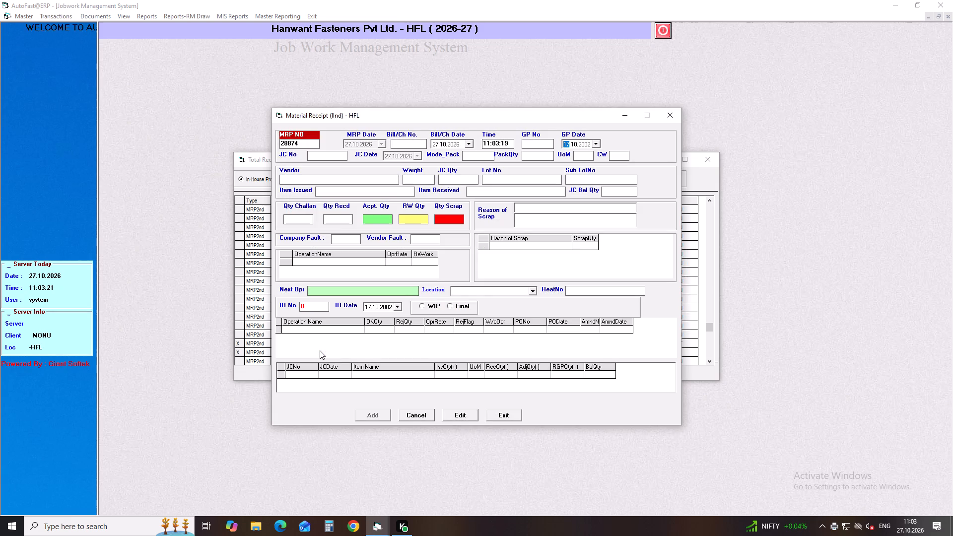
{"action": "left_click", "coordinate": [457, 414]}
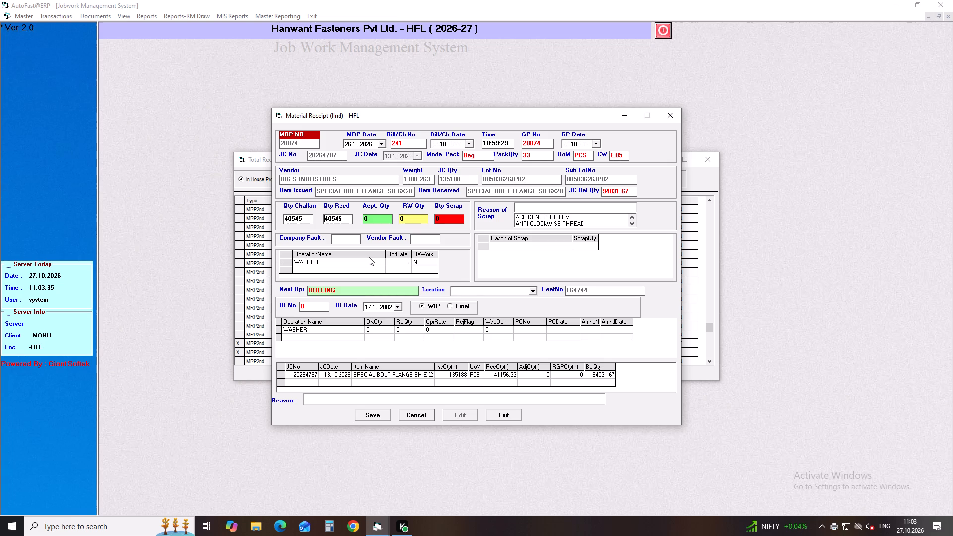
Set the accepted quantity to 40545, keeping the defaults in the remaining fields and the WASHER operation line.
{"action": "key", "text": "Return"}
{"action": "key", "text": "Return"}
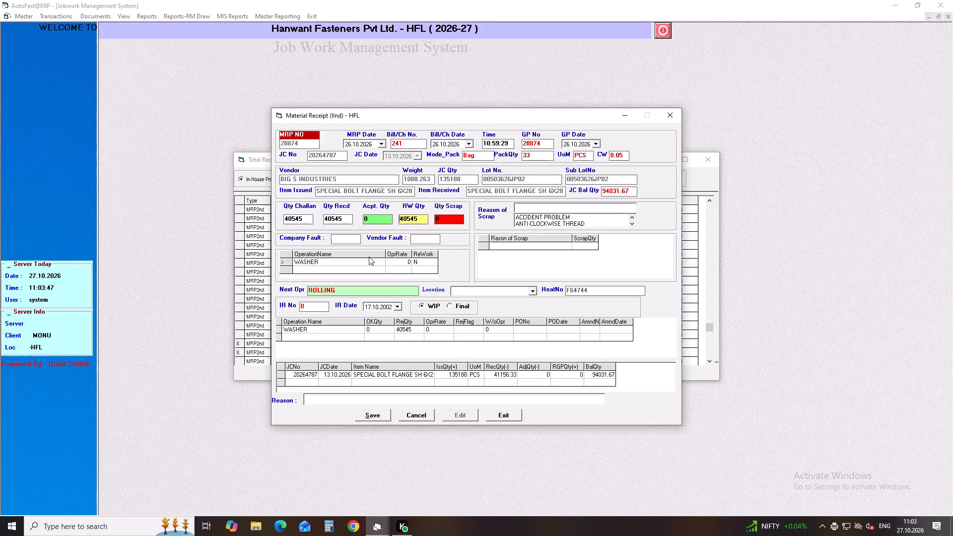
{"action": "key", "text": "Return"}
{"action": "key", "text": "Return"}
{"action": "key", "text": "Return"}
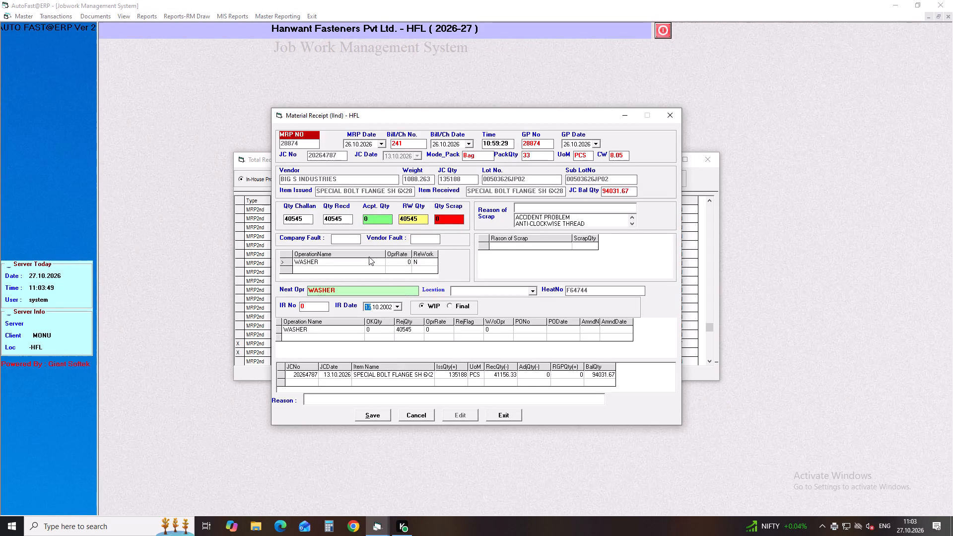
{"action": "left_click", "coordinate": [375, 216]}
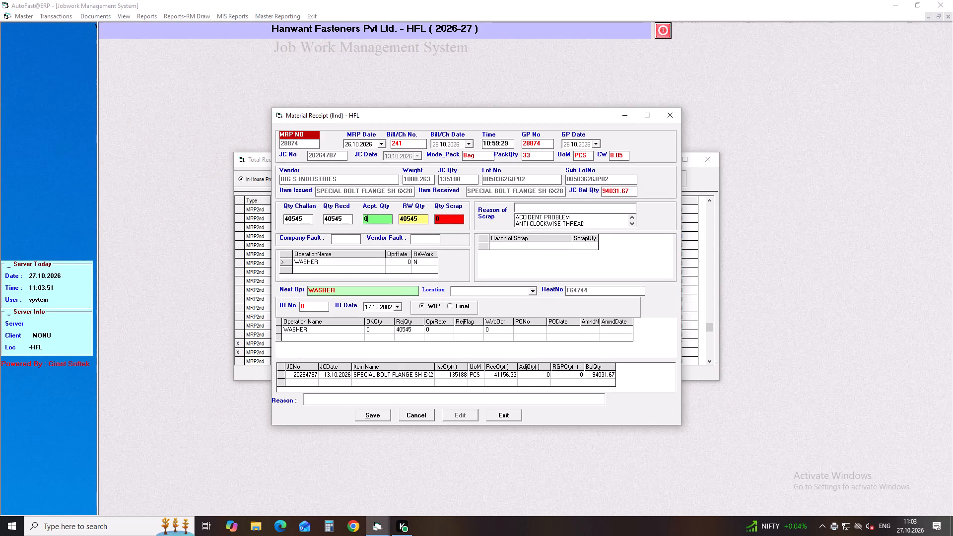
{"action": "key", "text": "BackSpace"}
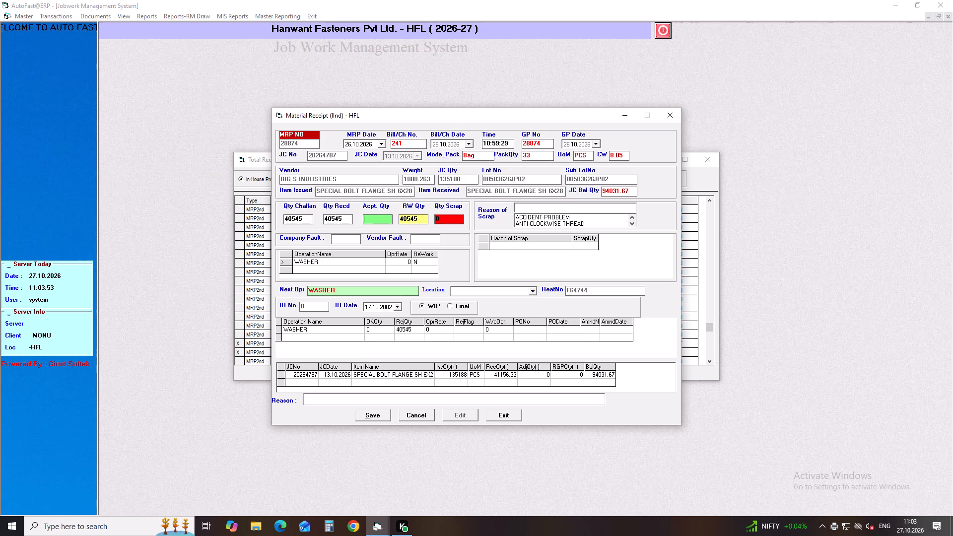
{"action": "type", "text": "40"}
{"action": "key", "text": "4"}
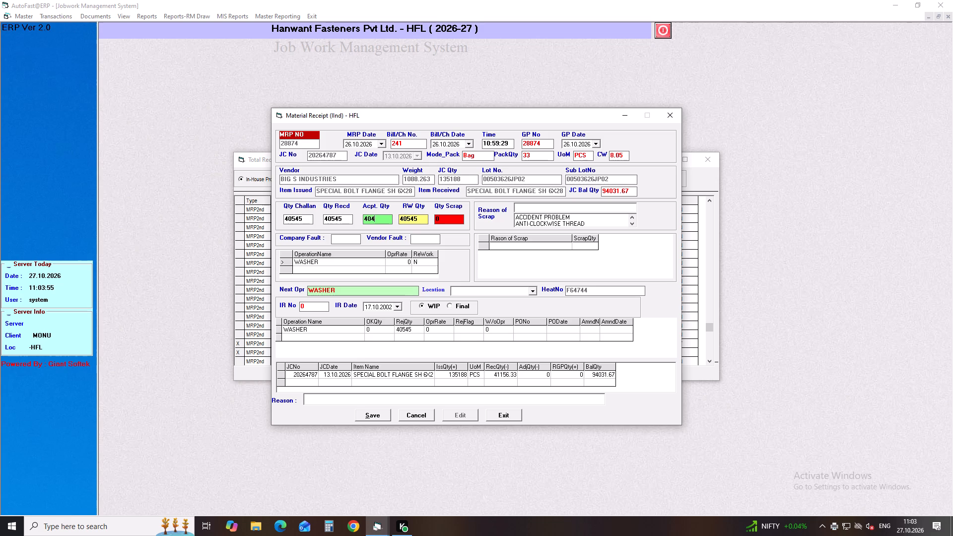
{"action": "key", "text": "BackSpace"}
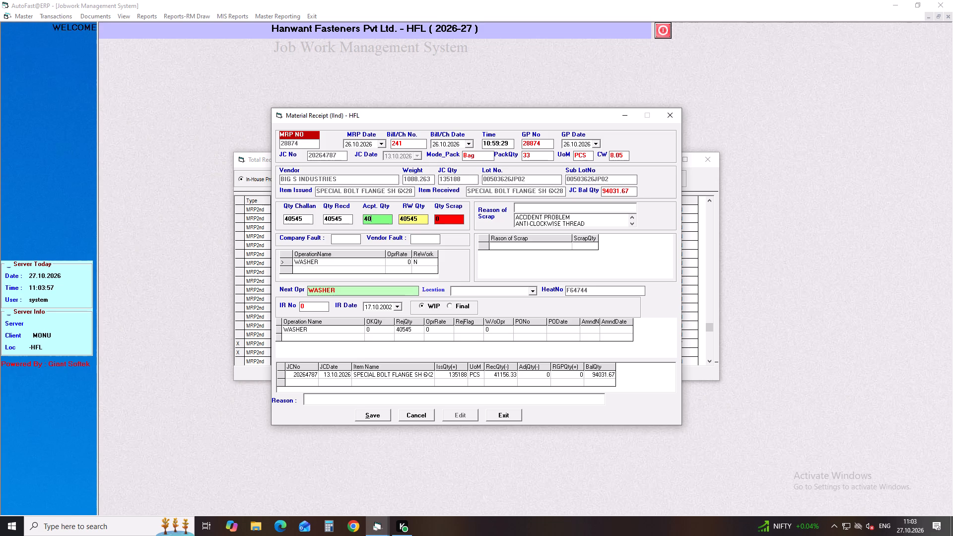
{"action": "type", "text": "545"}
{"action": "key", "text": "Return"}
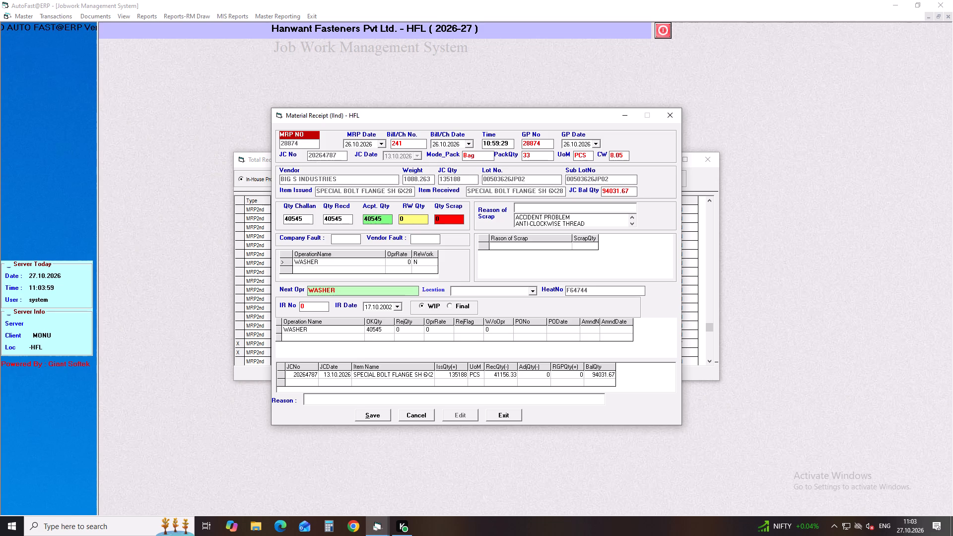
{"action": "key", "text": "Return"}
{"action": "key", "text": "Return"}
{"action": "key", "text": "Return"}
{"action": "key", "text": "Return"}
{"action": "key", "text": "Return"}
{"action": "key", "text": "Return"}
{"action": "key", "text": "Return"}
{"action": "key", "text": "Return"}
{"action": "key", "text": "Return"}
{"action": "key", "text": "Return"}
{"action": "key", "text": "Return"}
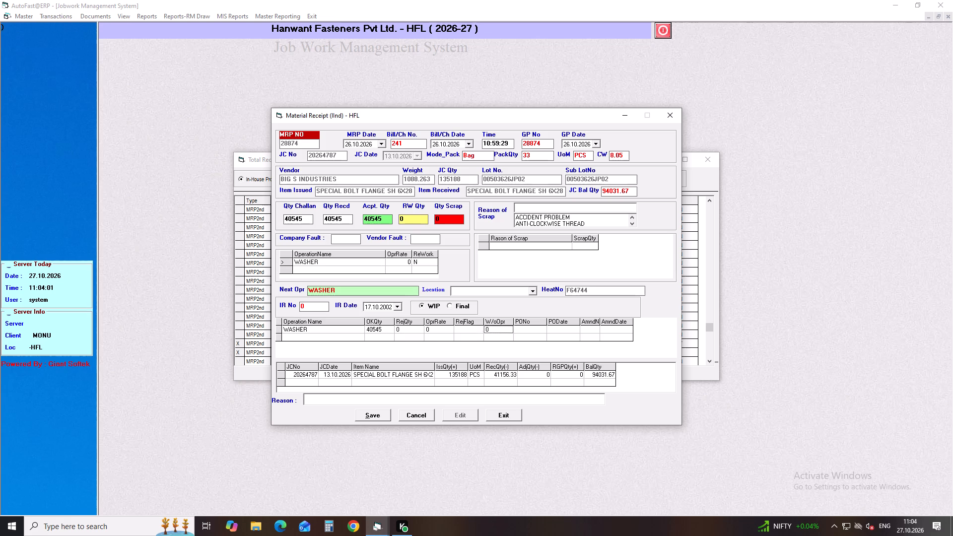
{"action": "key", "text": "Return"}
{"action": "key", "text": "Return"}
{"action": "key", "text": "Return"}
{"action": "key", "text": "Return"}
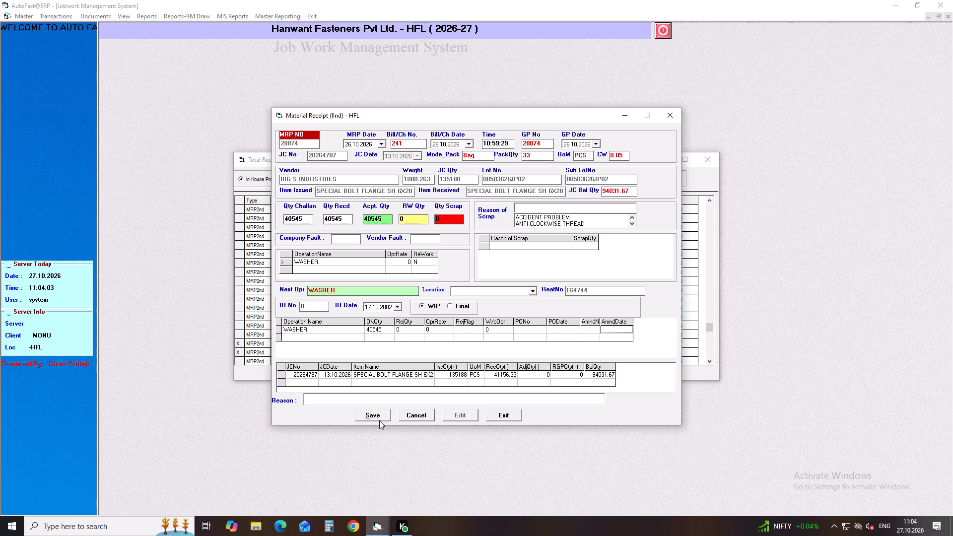
Save MRP 28874 and close both the receipt form and the pending inspection list.
{"action": "left_click", "coordinate": [379, 420]}
{"action": "left_click", "coordinate": [501, 293]}
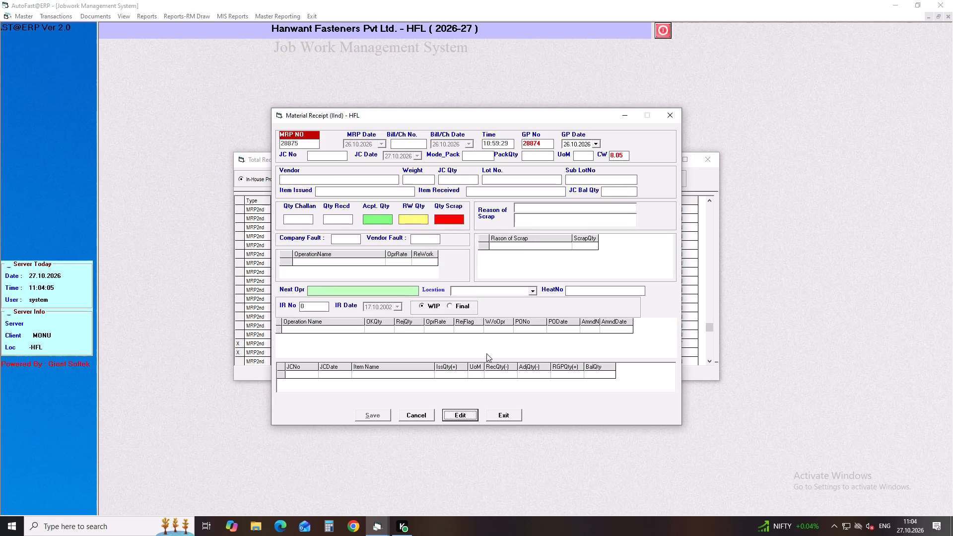
{"action": "left_click", "coordinate": [668, 111]}
{"action": "left_click", "coordinate": [708, 161]}
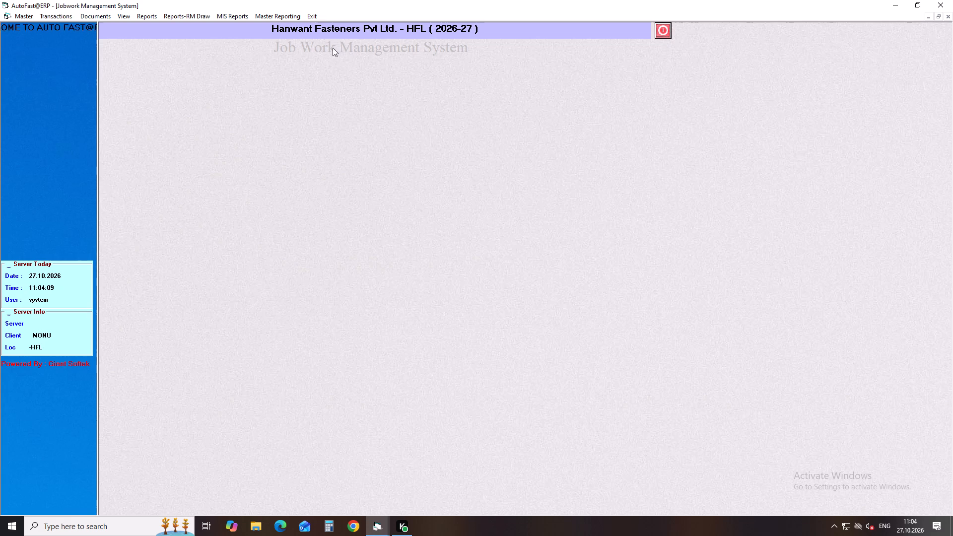
Leave the Job Work module and open the Finished Goods Store module.
{"action": "left_click", "coordinate": [314, 15]}
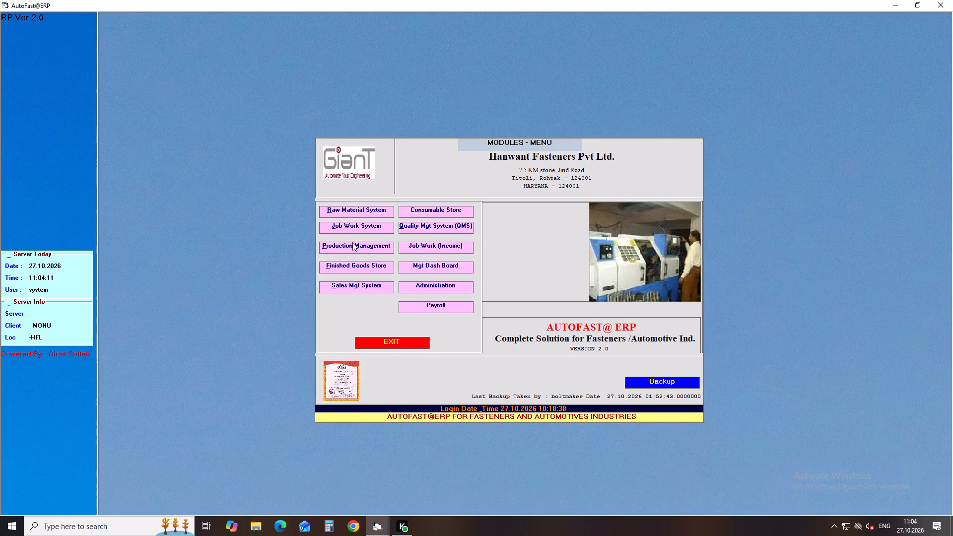
{"action": "left_click", "coordinate": [350, 213]}
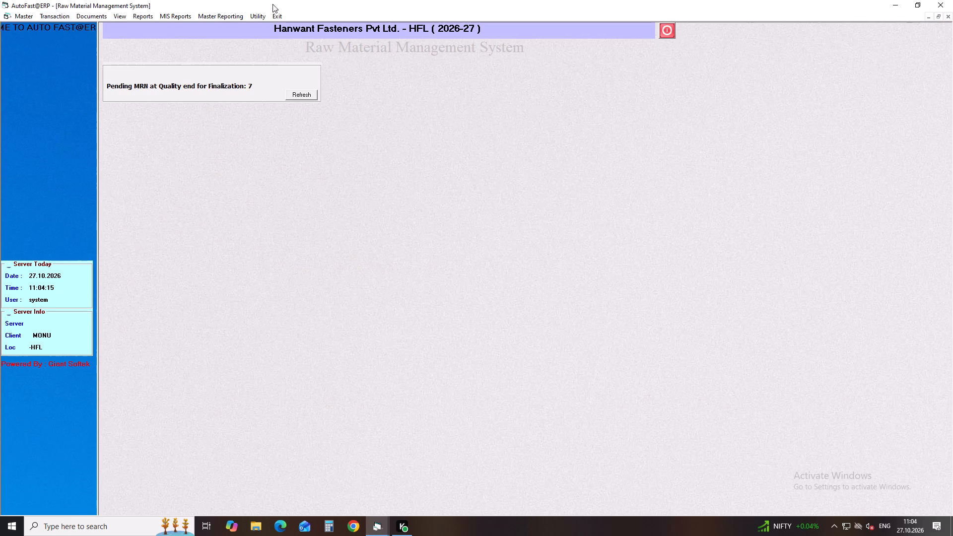
{"action": "left_click", "coordinate": [277, 16]}
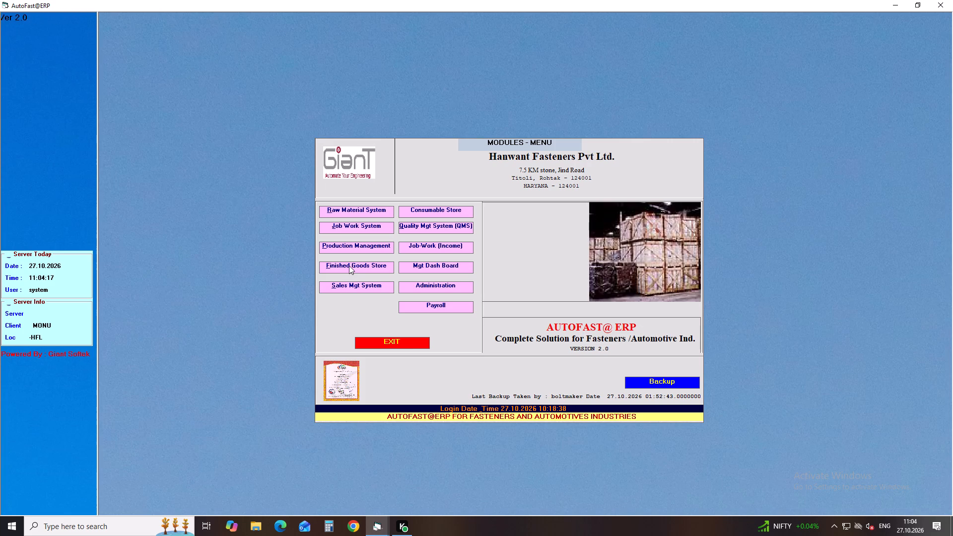
{"action": "left_click", "coordinate": [349, 266]}
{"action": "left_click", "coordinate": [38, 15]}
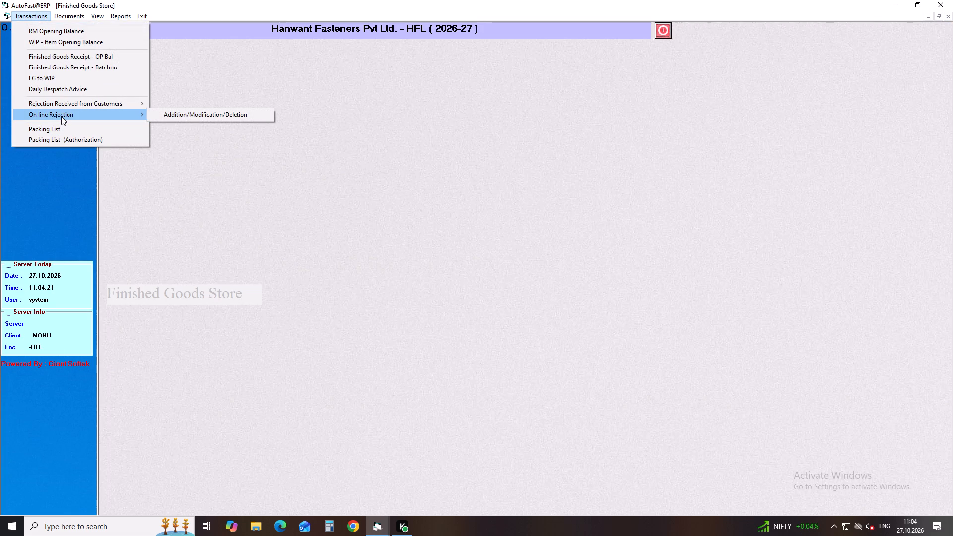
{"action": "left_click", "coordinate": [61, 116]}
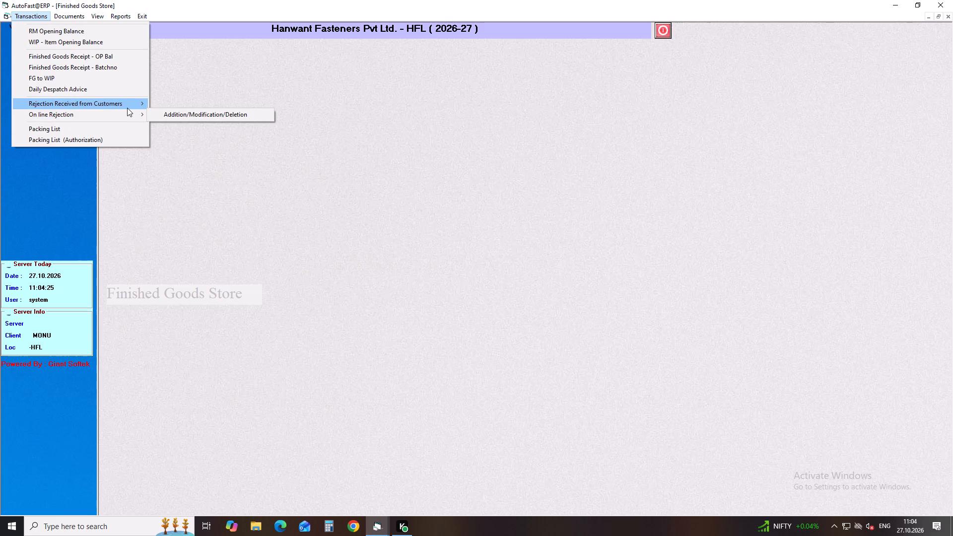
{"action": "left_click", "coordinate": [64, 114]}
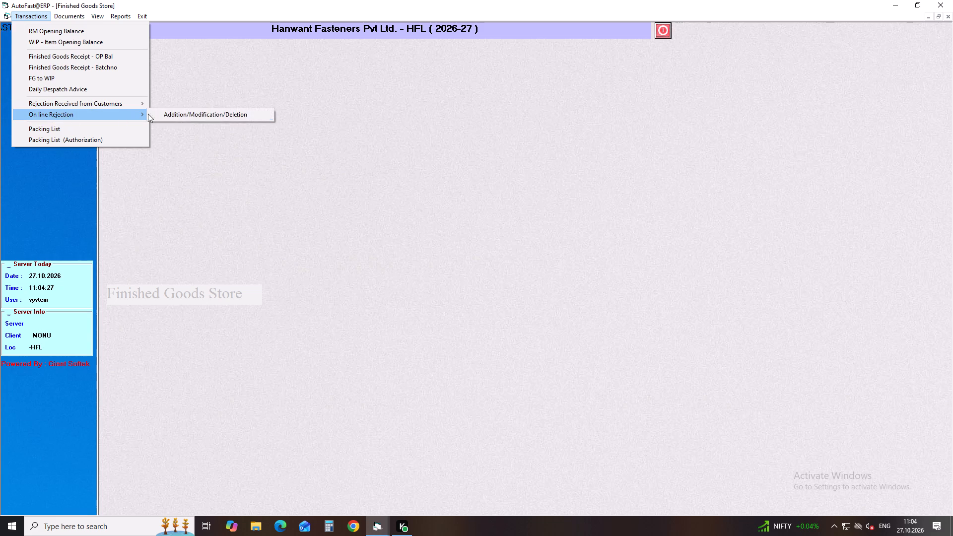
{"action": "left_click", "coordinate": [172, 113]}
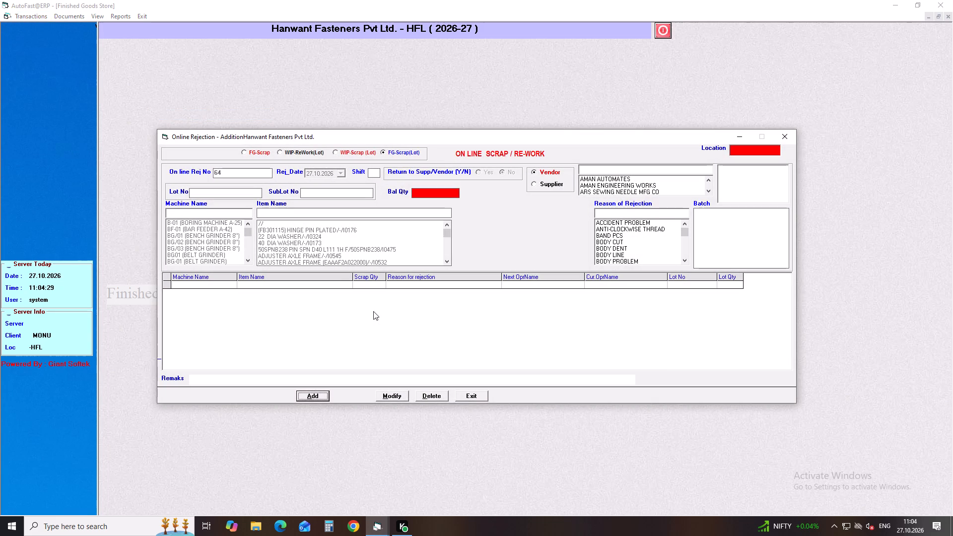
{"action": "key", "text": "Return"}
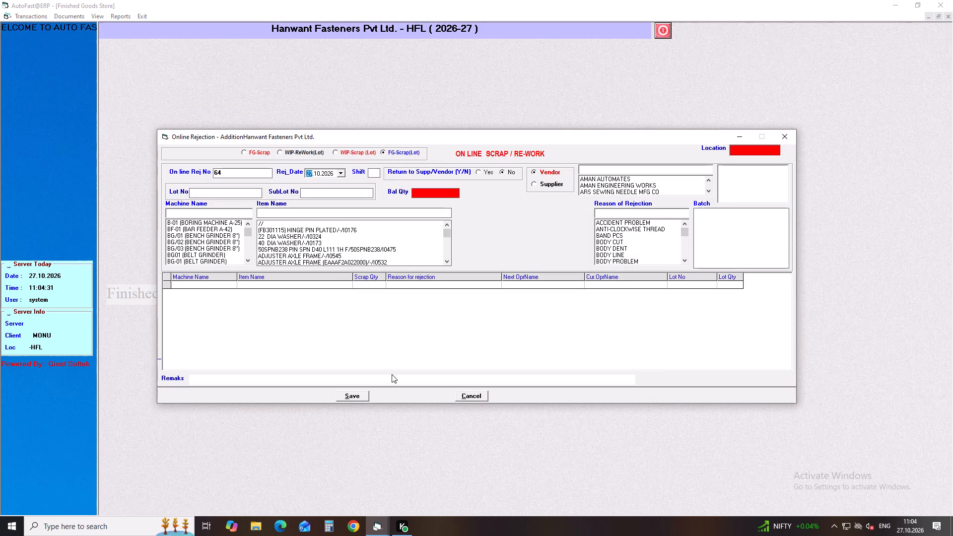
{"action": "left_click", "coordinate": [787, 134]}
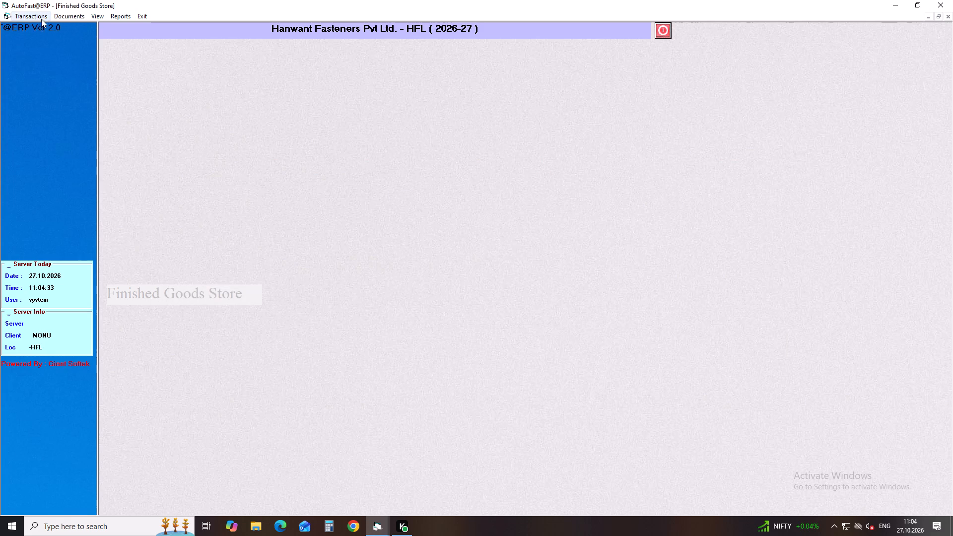
Open the On line Rejection entry form and start a new WIP-ReWork(Lot) record.
{"action": "left_click", "coordinate": [37, 17]}
{"action": "left_click", "coordinate": [121, 112]}
{"action": "left_click", "coordinate": [181, 111]}
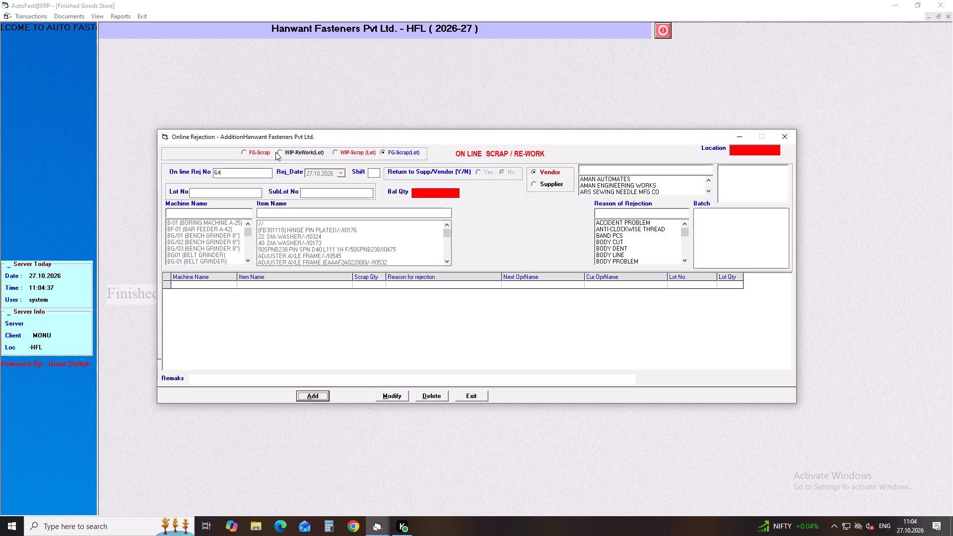
{"action": "left_click", "coordinate": [280, 152]}
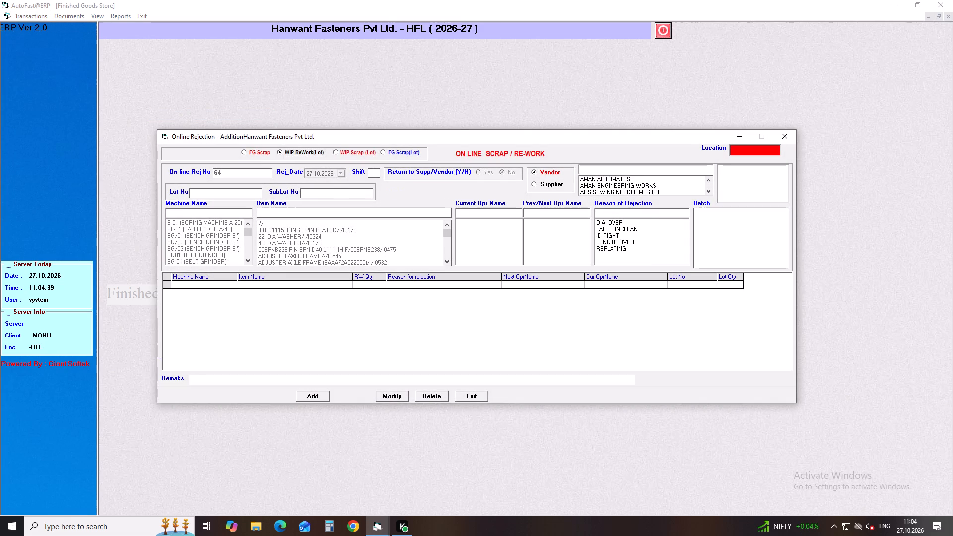
{"action": "key", "text": "Return"}
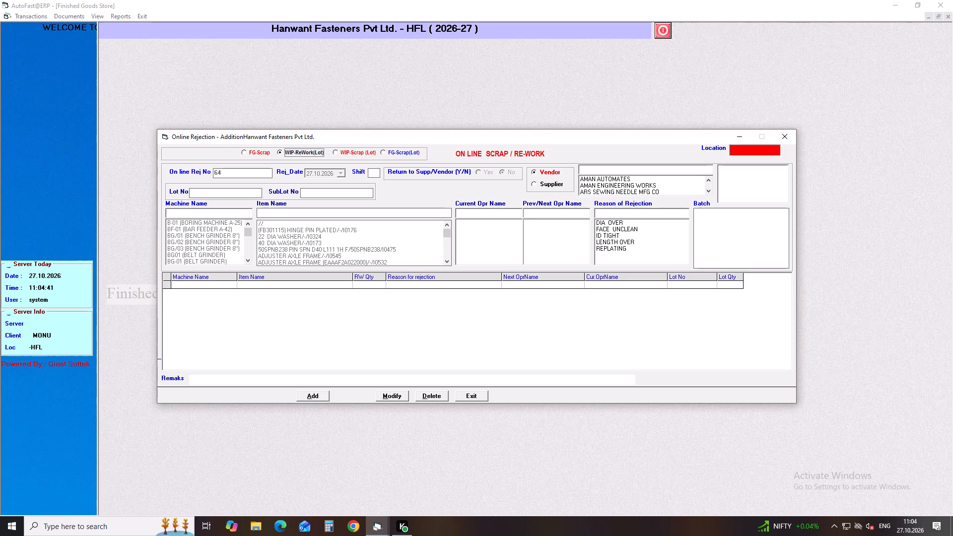
{"action": "left_click", "coordinate": [326, 400]}
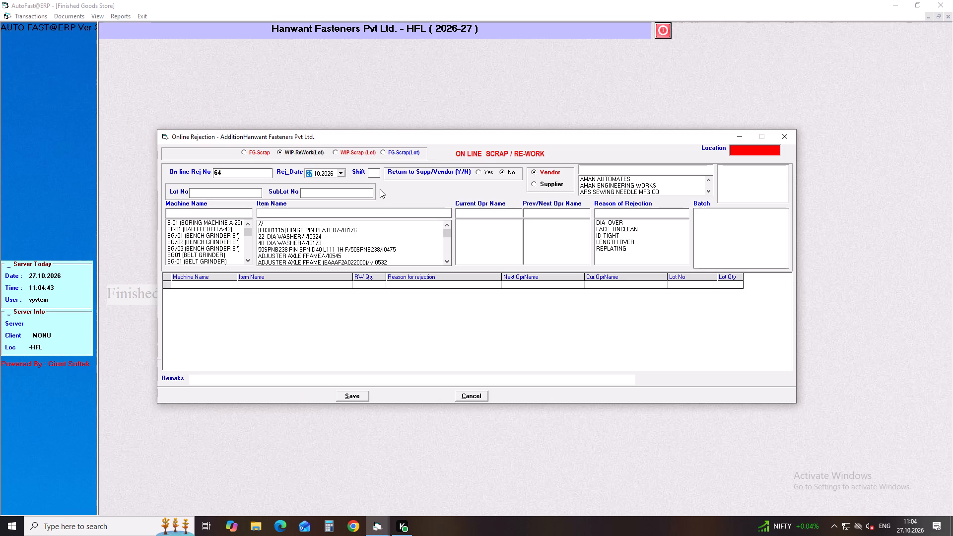
Set the shift to A, keep the supplier/vendor return option at No, and choose machine PDI-1.
{"action": "left_click", "coordinate": [374, 169]}
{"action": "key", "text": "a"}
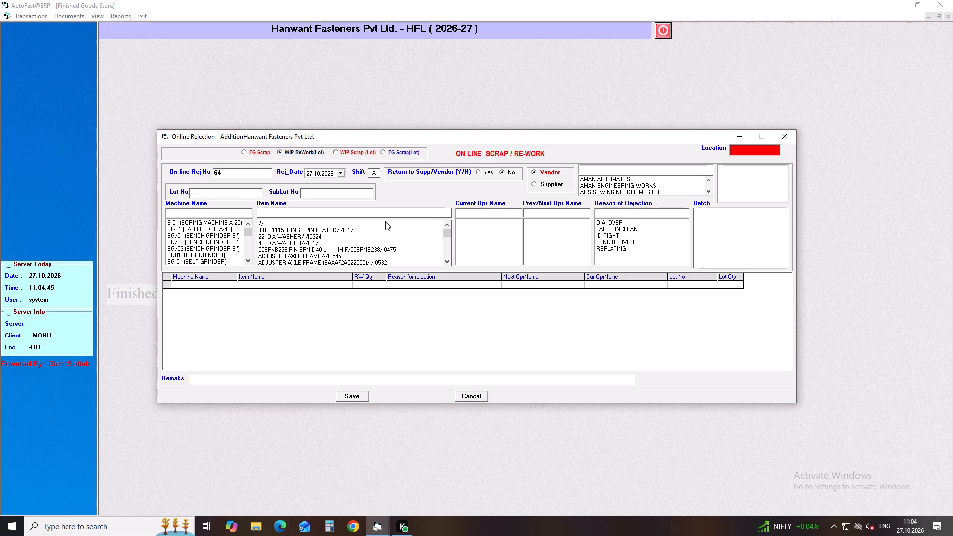
{"action": "key", "text": "Return"}
{"action": "key", "text": "Return"}
{"action": "key", "text": "Return"}
{"action": "key", "text": "Return"}
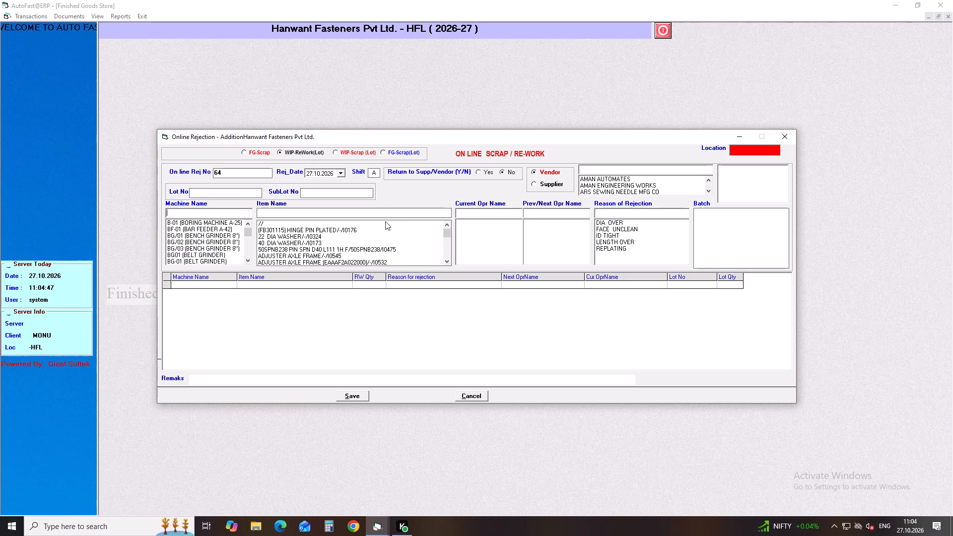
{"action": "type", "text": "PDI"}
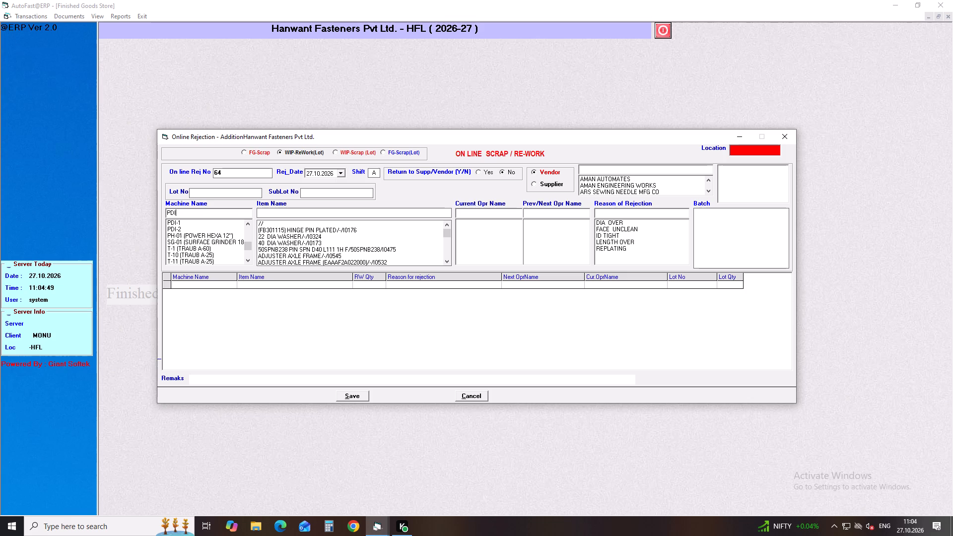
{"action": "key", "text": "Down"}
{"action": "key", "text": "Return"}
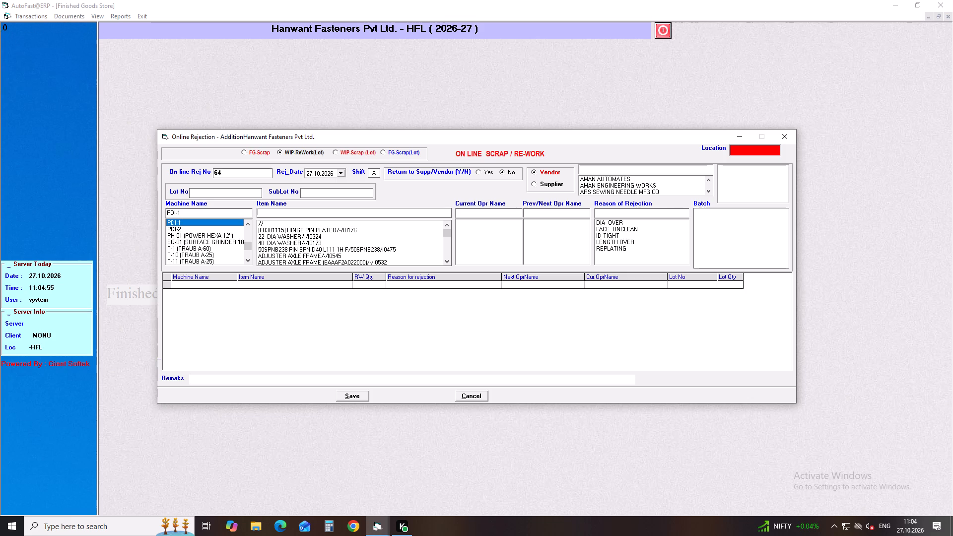
Find the special bolt items and choose SPECIAL BOLT FLANGE SH 6X28/-/I0200 as the rework item.
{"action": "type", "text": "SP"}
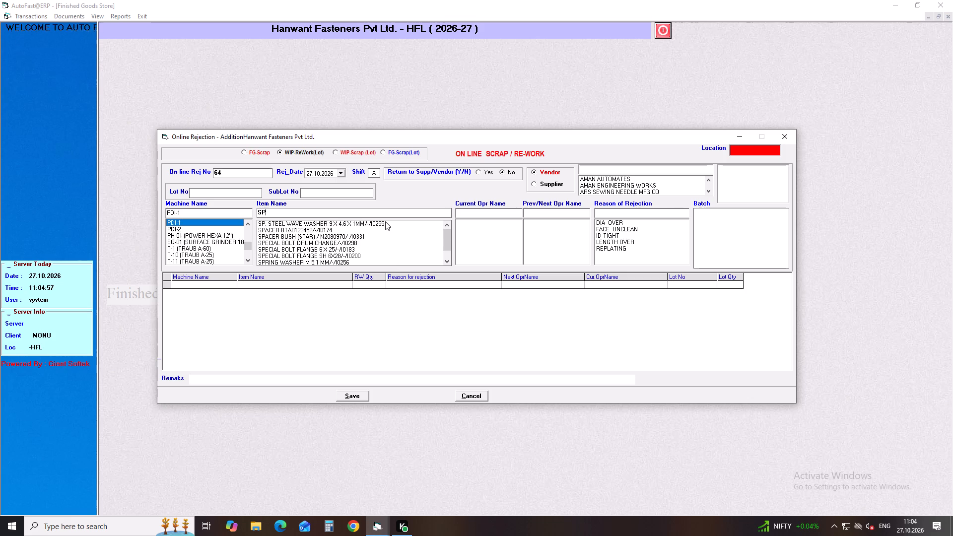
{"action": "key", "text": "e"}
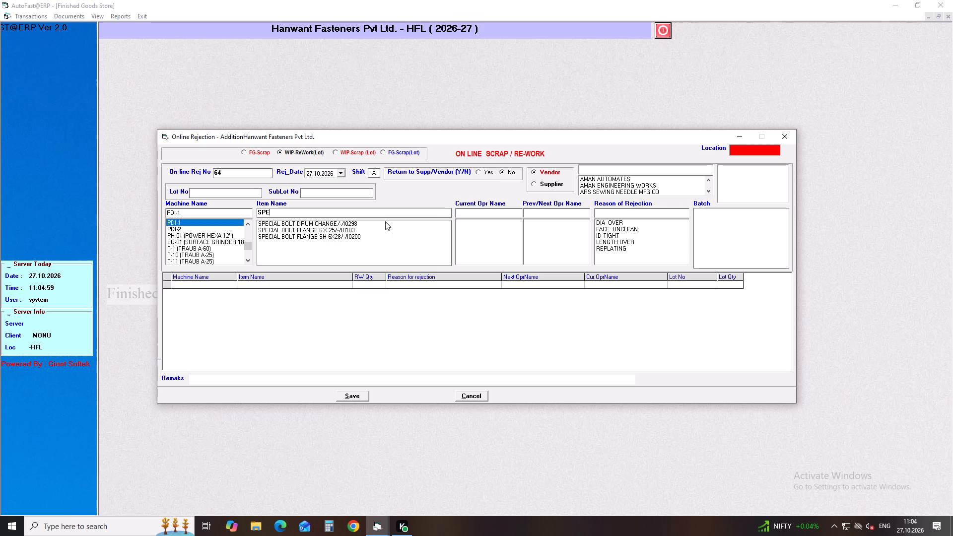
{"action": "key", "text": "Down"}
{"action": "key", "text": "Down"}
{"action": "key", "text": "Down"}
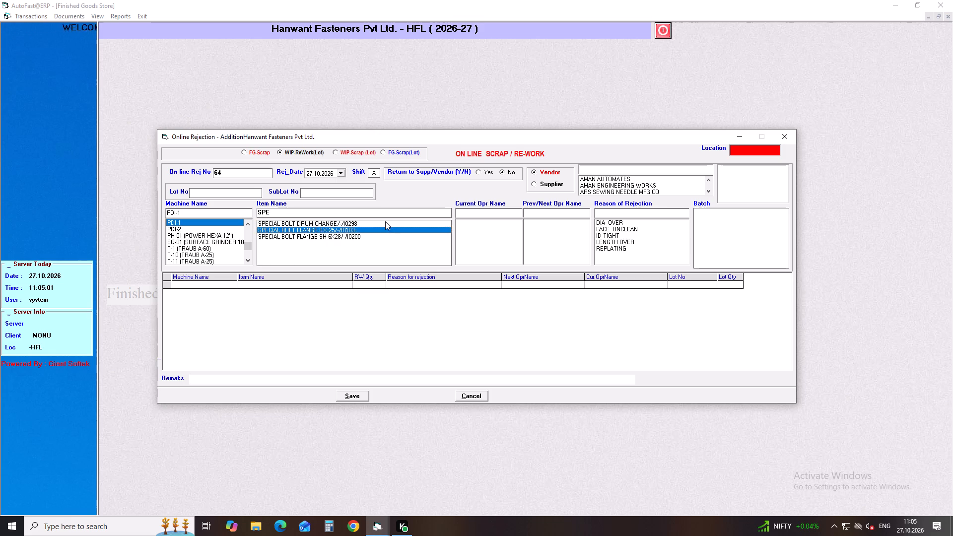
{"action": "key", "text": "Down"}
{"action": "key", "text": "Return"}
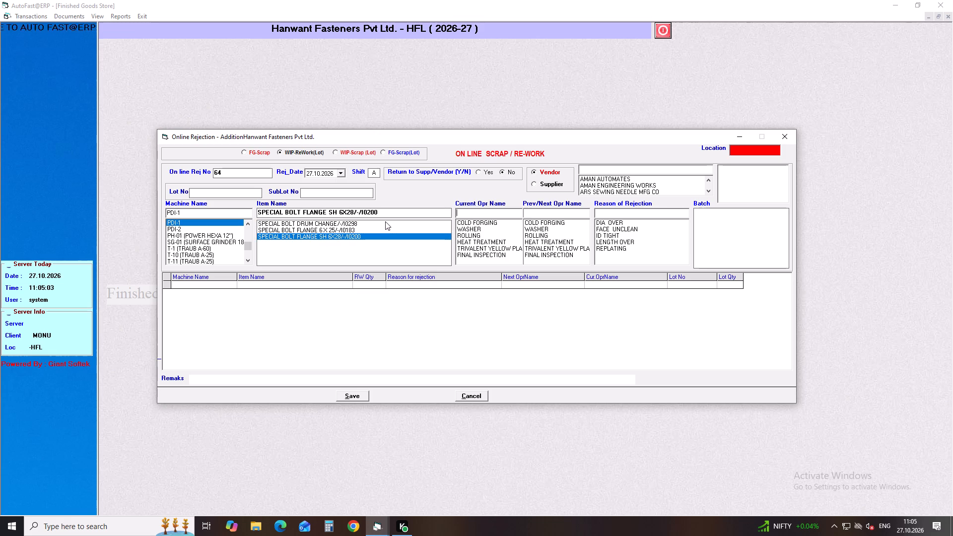
Set the rework item's current operation to ROLLING and its previous/next operation to HEAT TREATMENT.
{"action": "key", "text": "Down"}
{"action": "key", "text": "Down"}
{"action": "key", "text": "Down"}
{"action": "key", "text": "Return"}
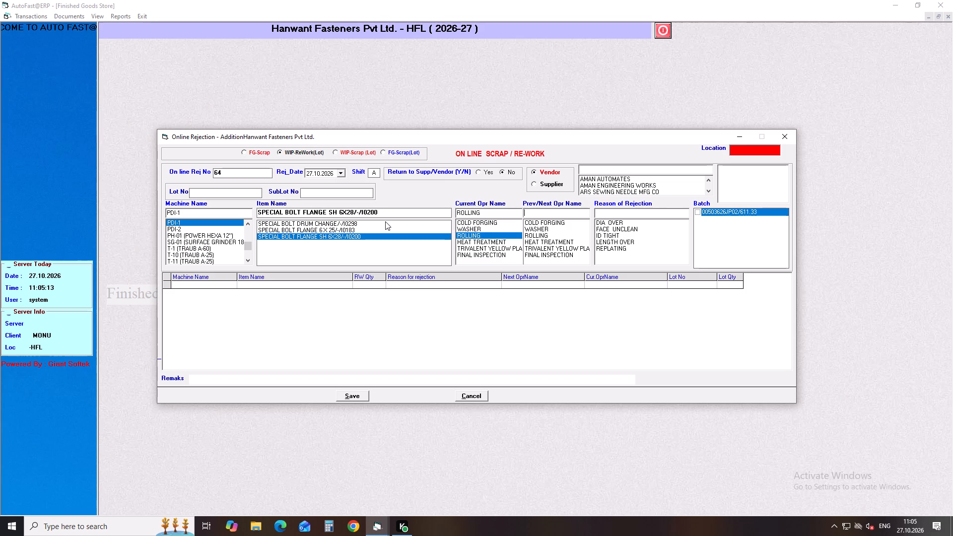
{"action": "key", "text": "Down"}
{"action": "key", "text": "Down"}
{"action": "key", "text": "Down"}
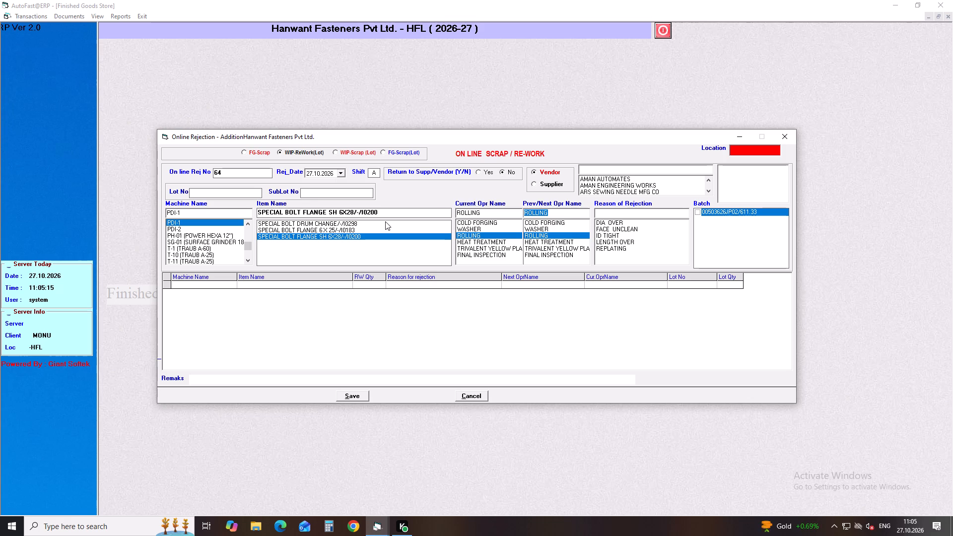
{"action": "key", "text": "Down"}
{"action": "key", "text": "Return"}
Choose FACE UNCLEAN as the rejection reason, include batch 00503626JP02, save the rework record, and close the form.
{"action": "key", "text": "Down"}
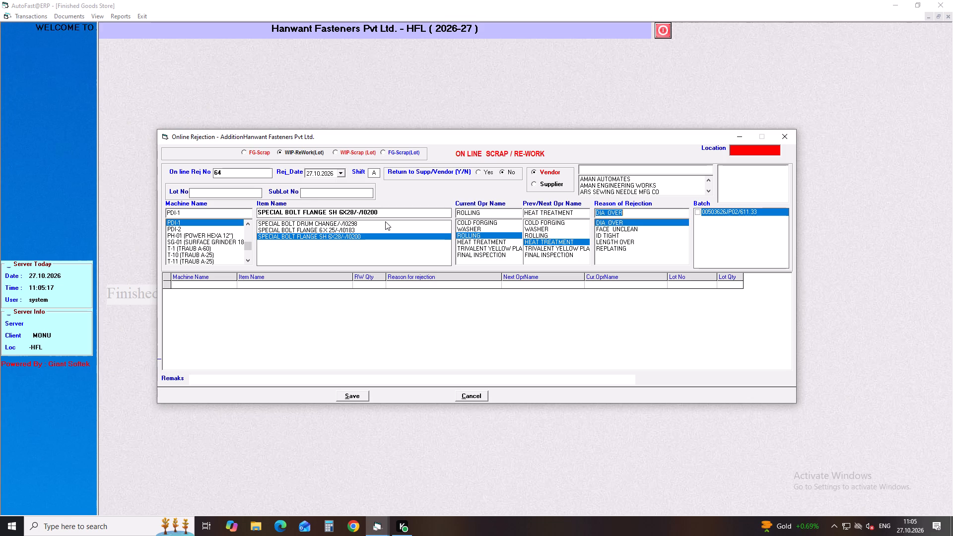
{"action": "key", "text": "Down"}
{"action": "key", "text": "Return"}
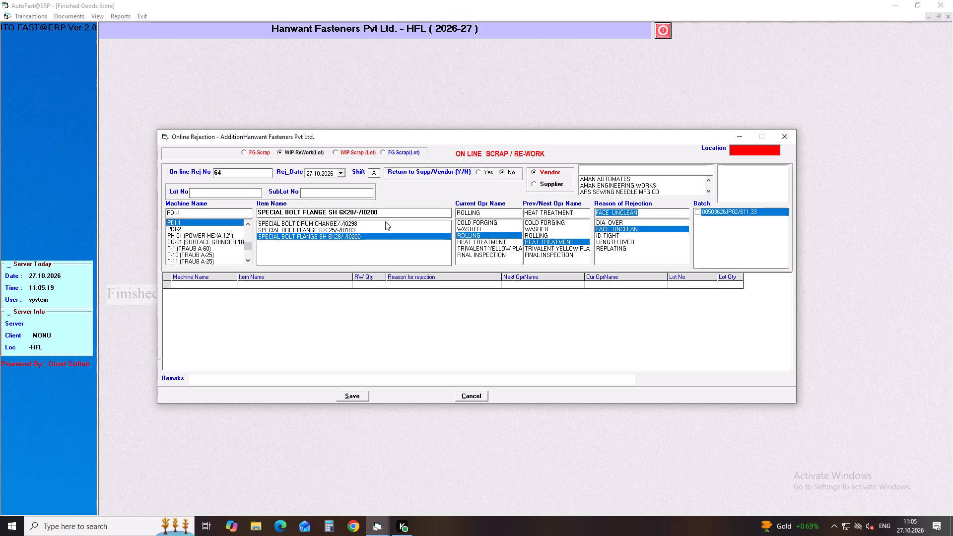
{"action": "left_click", "coordinate": [697, 212]}
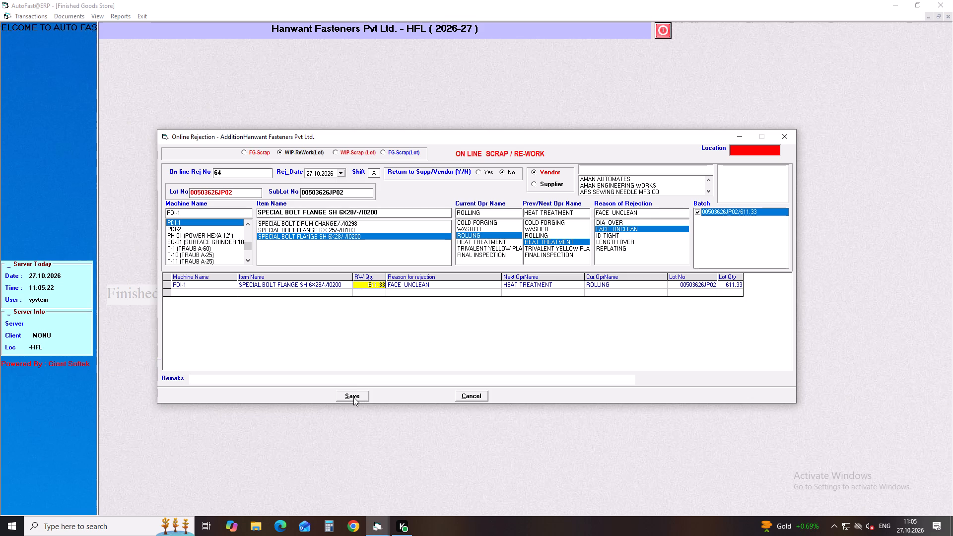
{"action": "left_click", "coordinate": [353, 397]}
{"action": "left_click", "coordinate": [519, 292]}
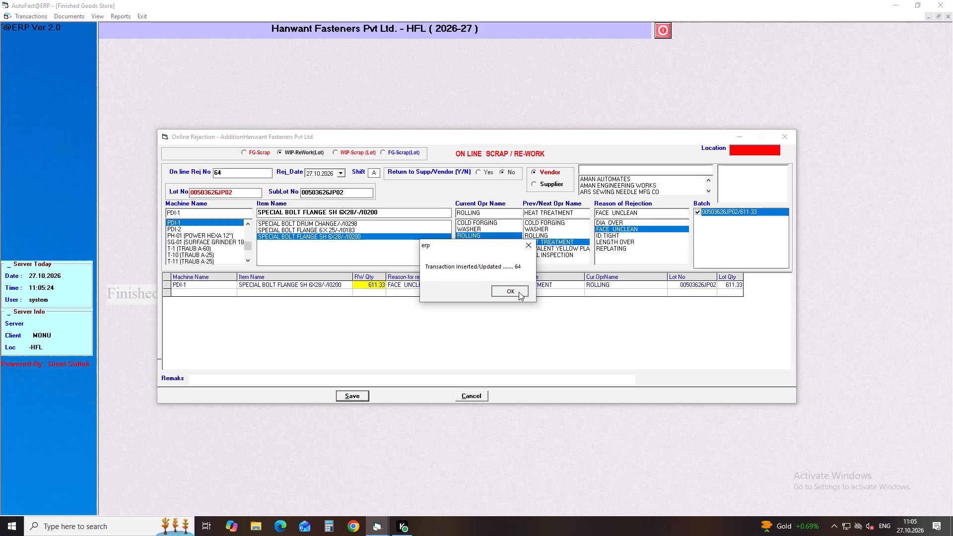
{"action": "left_click", "coordinate": [791, 137]}
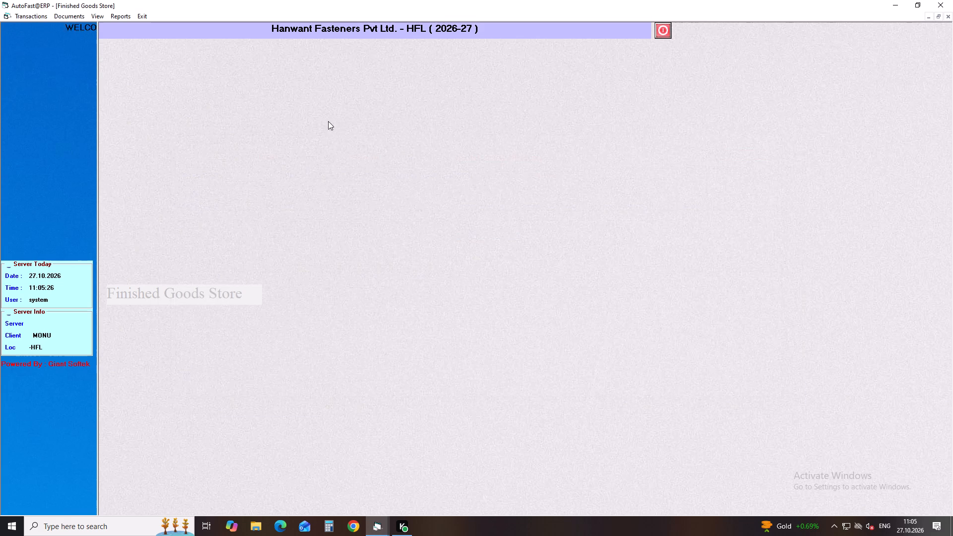
Switch to the Production Management module and start a new Item Issue to Machine (IInd Opr) entry.
{"action": "left_click", "coordinate": [145, 20]}
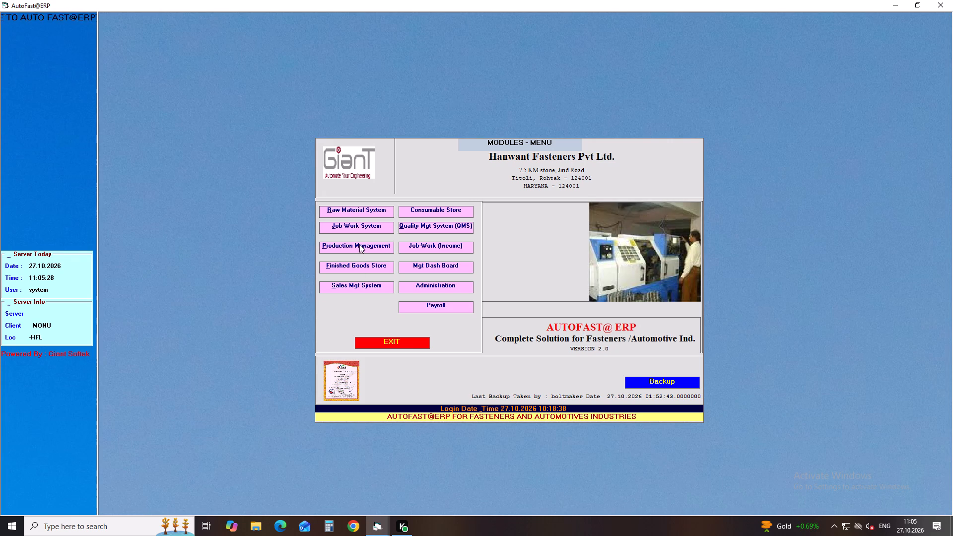
{"action": "left_click", "coordinate": [359, 244]}
{"action": "left_click", "coordinate": [58, 17]}
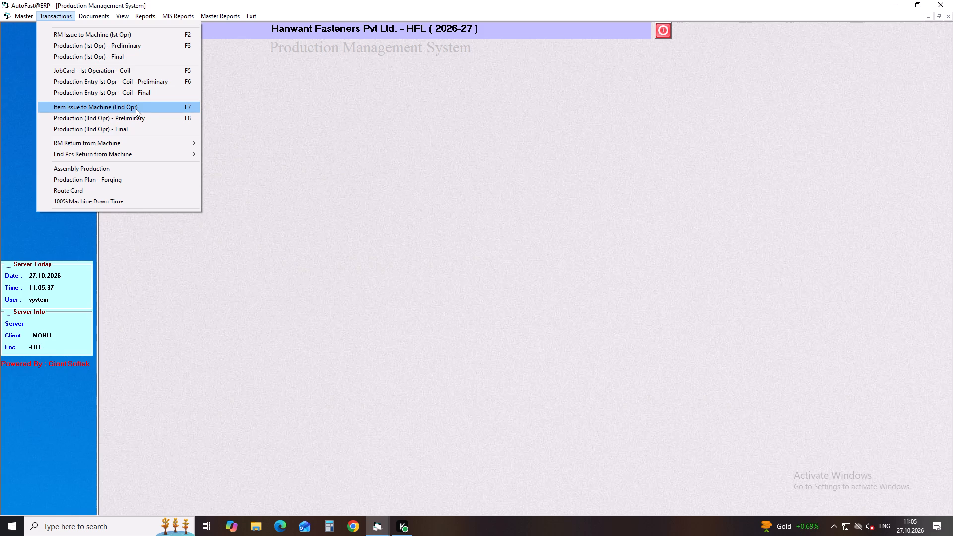
{"action": "left_click", "coordinate": [136, 109]}
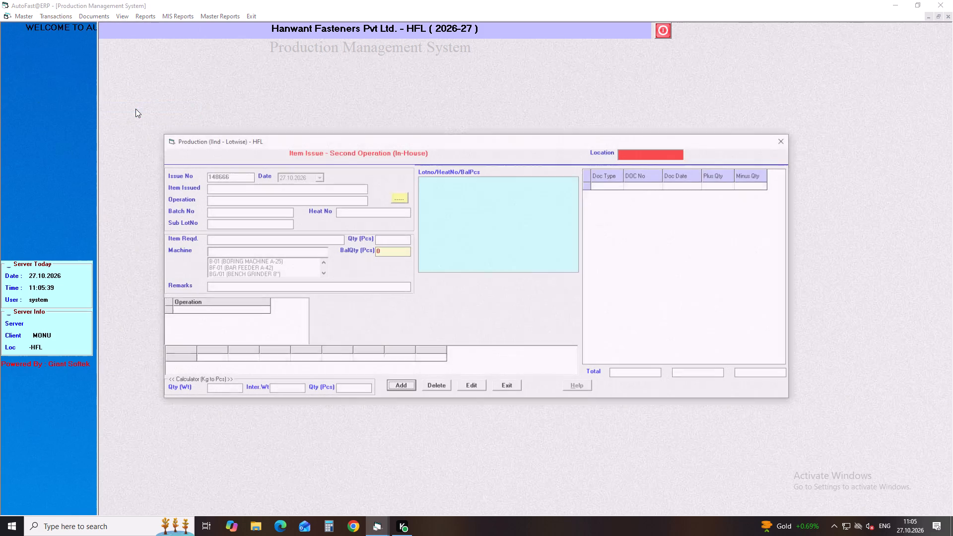
{"action": "key", "text": "Return"}
{"action": "key", "text": "Return"}
{"action": "key", "text": "Return"}
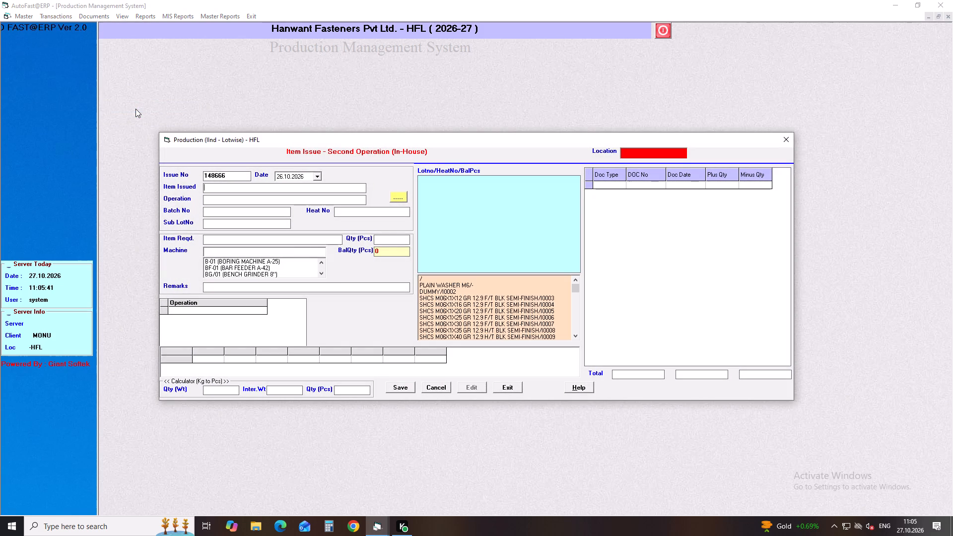
Choose SPECIAL BOLT FLANGE SH 6X28/I0200 as the issued item and check its available lots for the WASHER operation.
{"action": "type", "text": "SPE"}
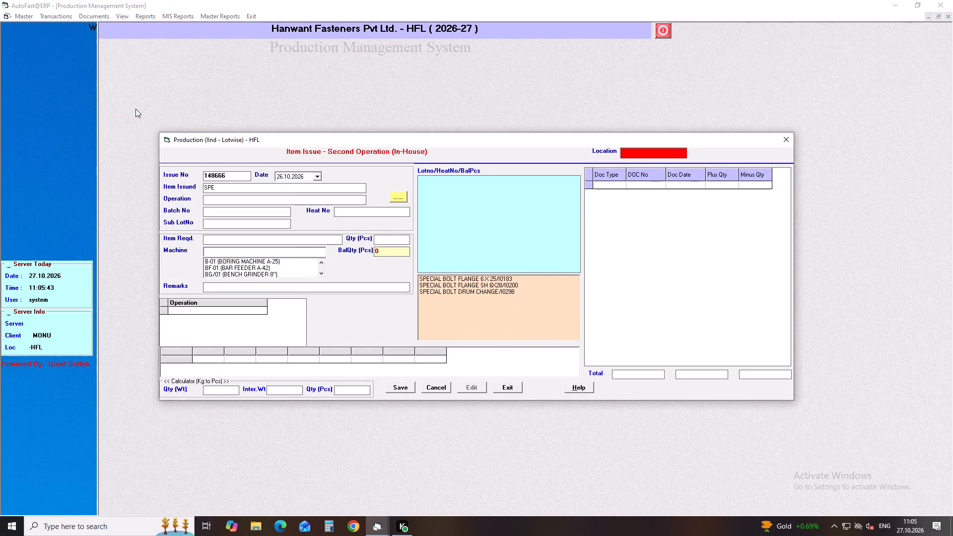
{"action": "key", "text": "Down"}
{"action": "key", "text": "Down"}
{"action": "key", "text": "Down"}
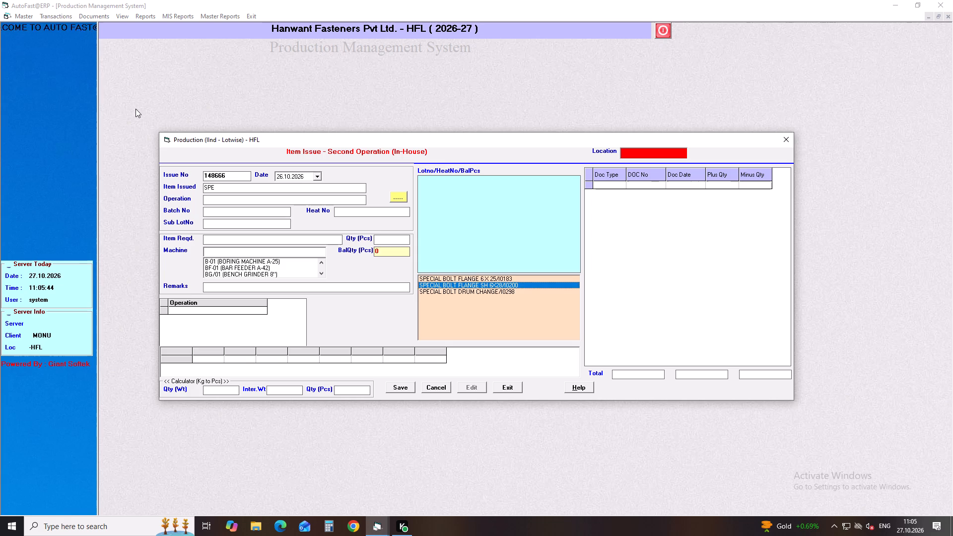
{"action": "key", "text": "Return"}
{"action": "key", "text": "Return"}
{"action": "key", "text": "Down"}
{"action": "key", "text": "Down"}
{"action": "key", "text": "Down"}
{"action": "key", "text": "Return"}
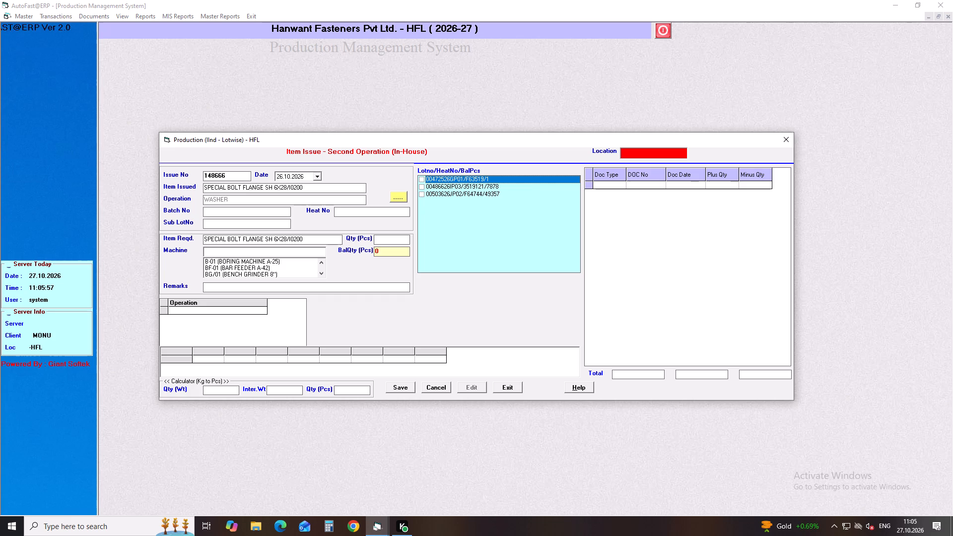
Change the issue operation to HEAT TREATMENT and check the lots available for the item.
{"action": "left_click", "coordinate": [308, 190]}
{"action": "key", "text": "Return"}
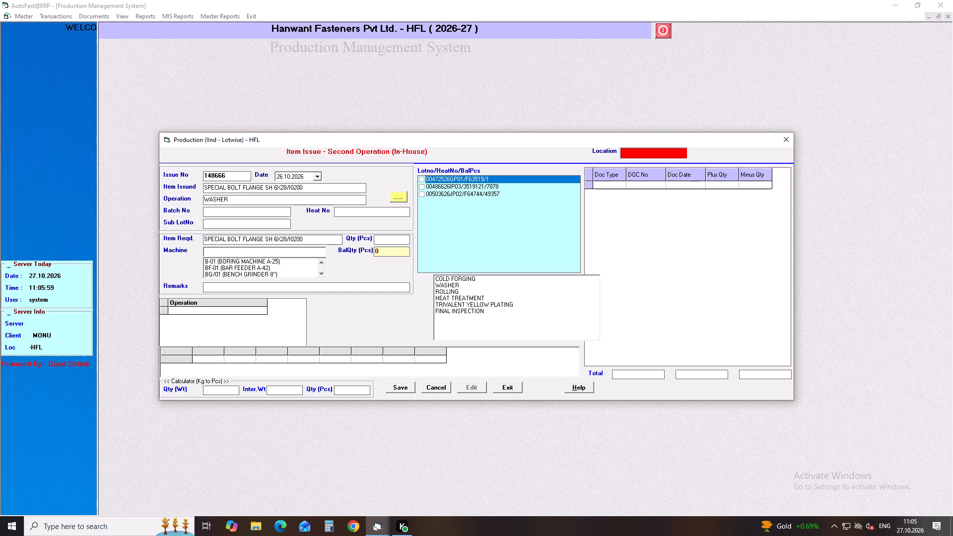
{"action": "key", "text": "Down"}
{"action": "key", "text": "Down"}
{"action": "key", "text": "Down"}
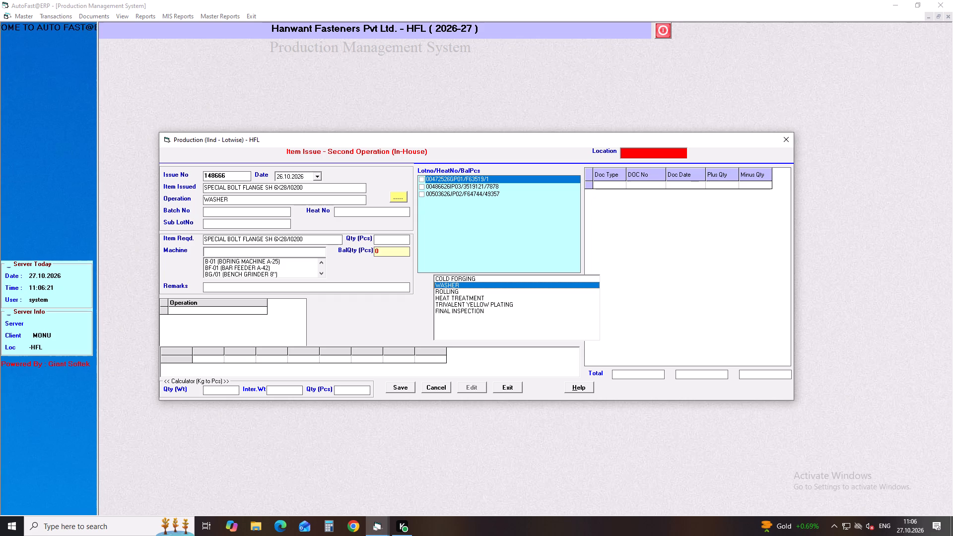
{"action": "key", "text": "Down"}
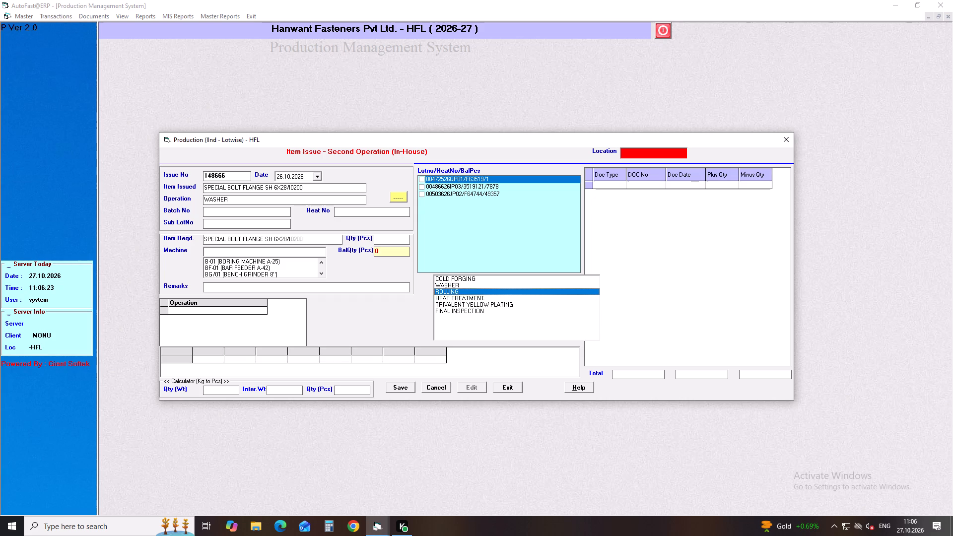
{"action": "key", "text": "Down"}
{"action": "key", "text": "Return"}
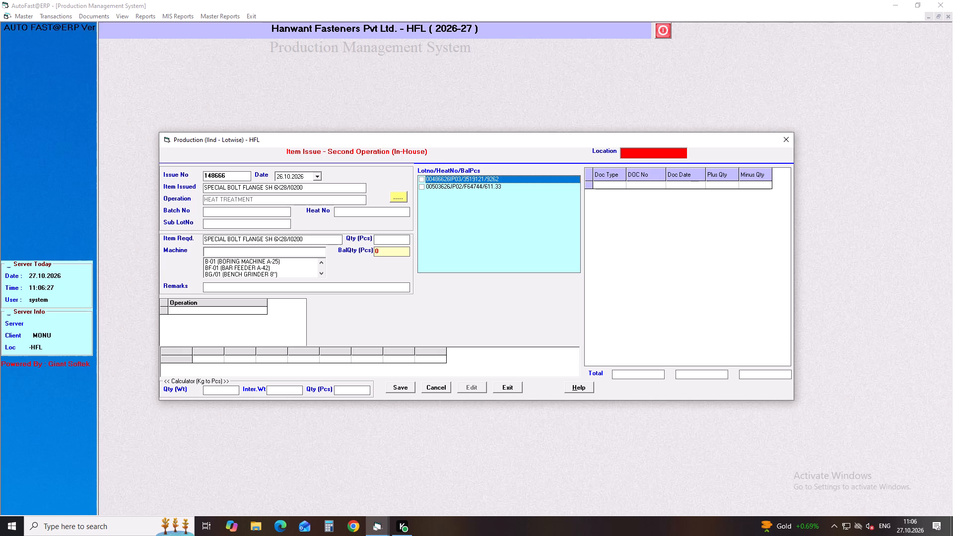
Change the issue operation to ROLLING to check its available lots, and close the item issue form without saving.
{"action": "left_click", "coordinate": [308, 190]}
{"action": "key", "text": "Return"}
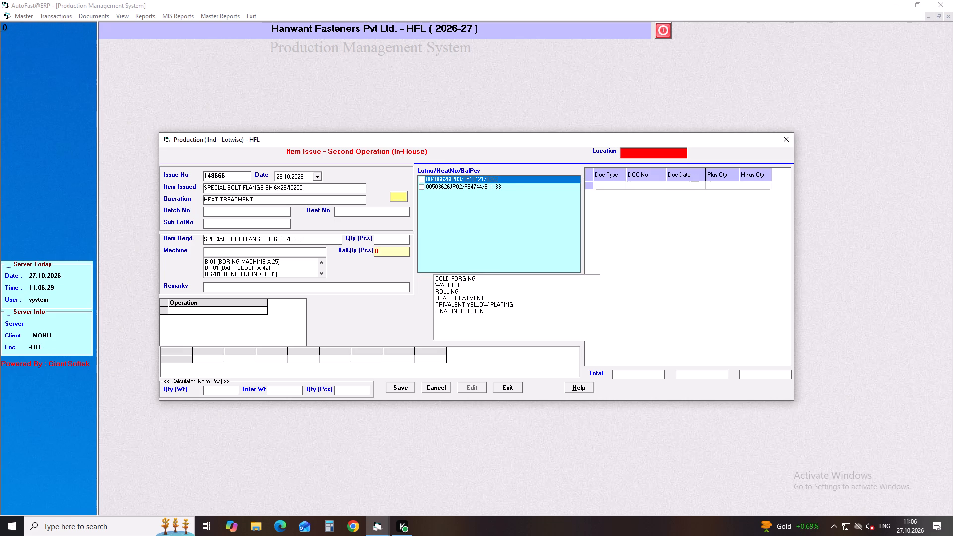
{"action": "key", "text": "Down"}
{"action": "key", "text": "Down"}
{"action": "key", "text": "Down"}
{"action": "key", "text": "Down"}
{"action": "key", "text": "Return"}
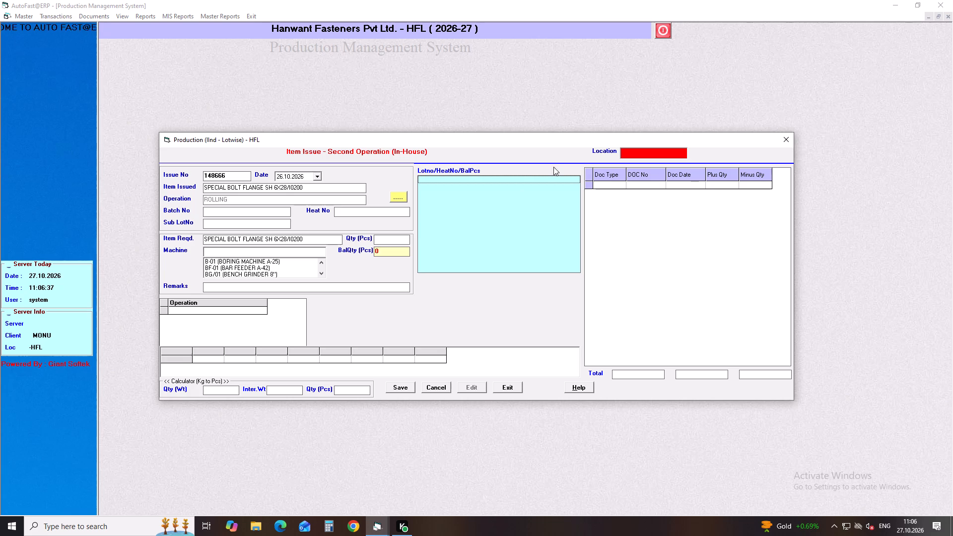
{"action": "left_click", "coordinate": [788, 139]}
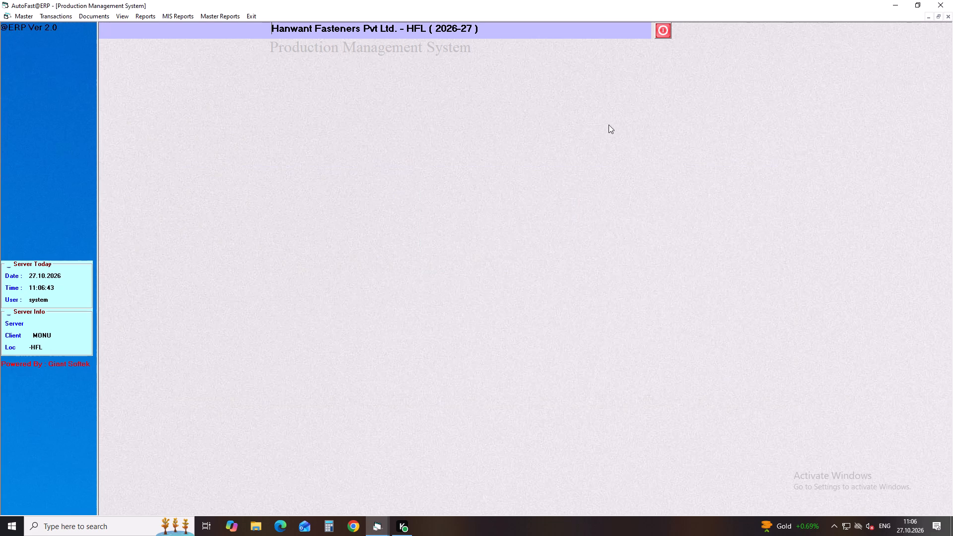
Leave Production Management and open the Material Receipt (IInd) form in the Job Work System module.
{"action": "left_click", "coordinate": [56, 14]}
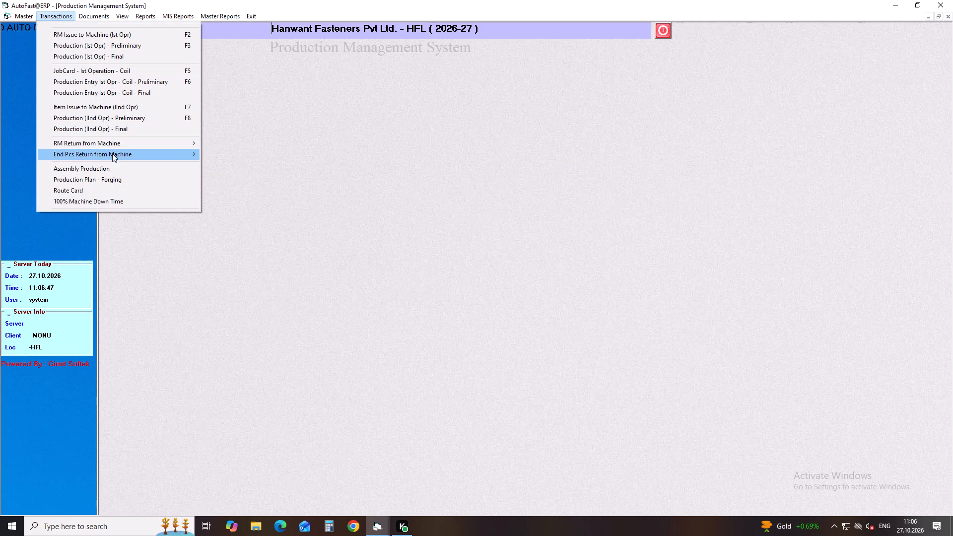
{"action": "left_click", "coordinate": [253, 15]}
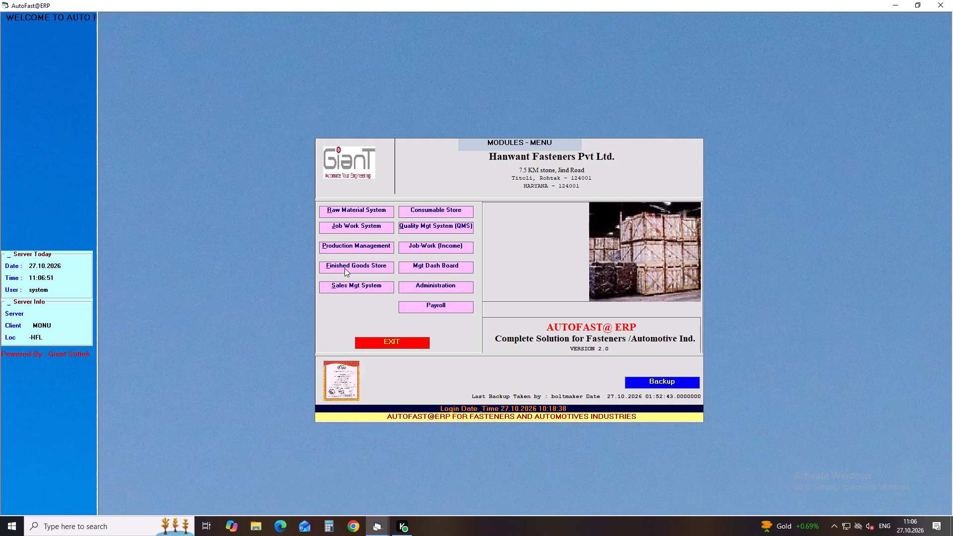
{"action": "left_click", "coordinate": [348, 227]}
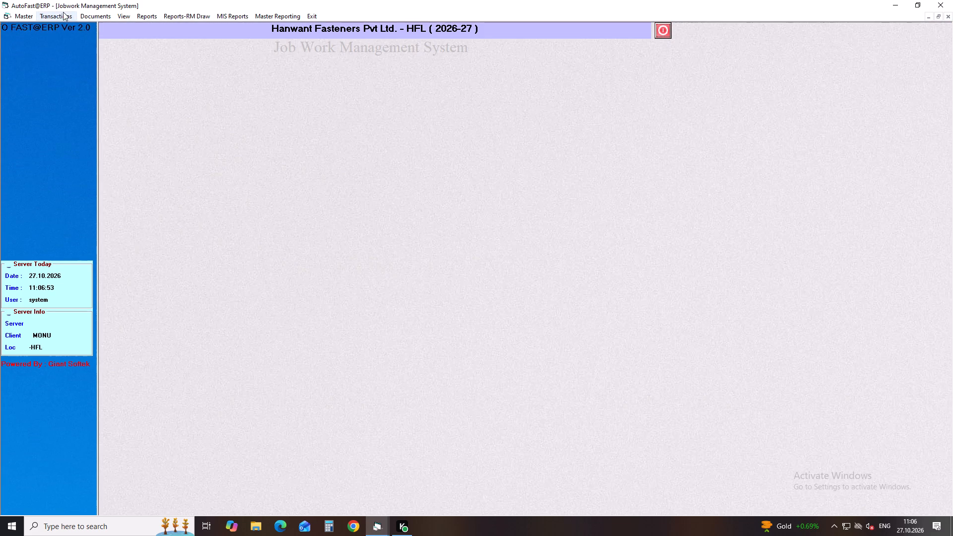
{"action": "left_click", "coordinate": [63, 12]}
{"action": "left_click", "coordinate": [195, 181]}
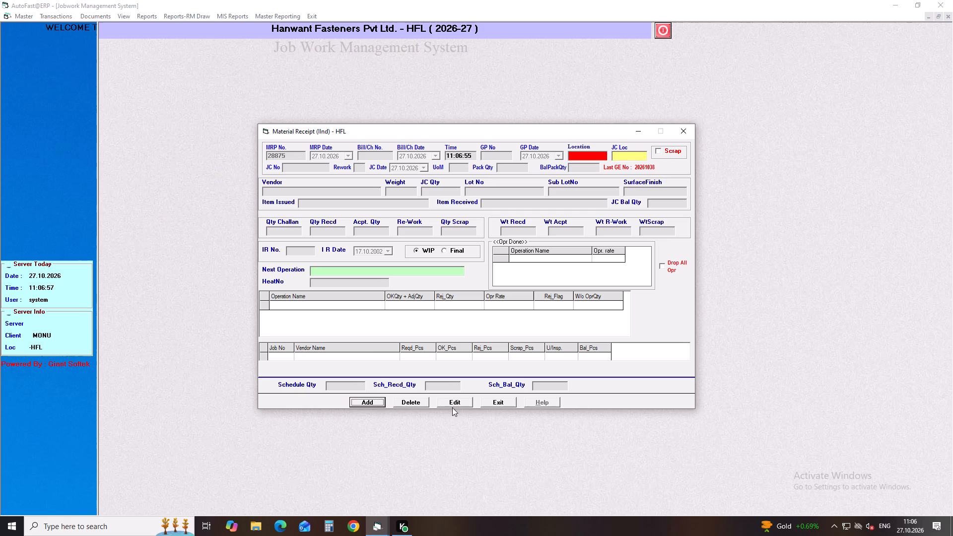
Load MRP 28874 for editing, review its receipt quantities and operation, and close the form without saving.
{"action": "left_click", "coordinate": [460, 402]}
{"action": "left_click", "coordinate": [291, 156]}
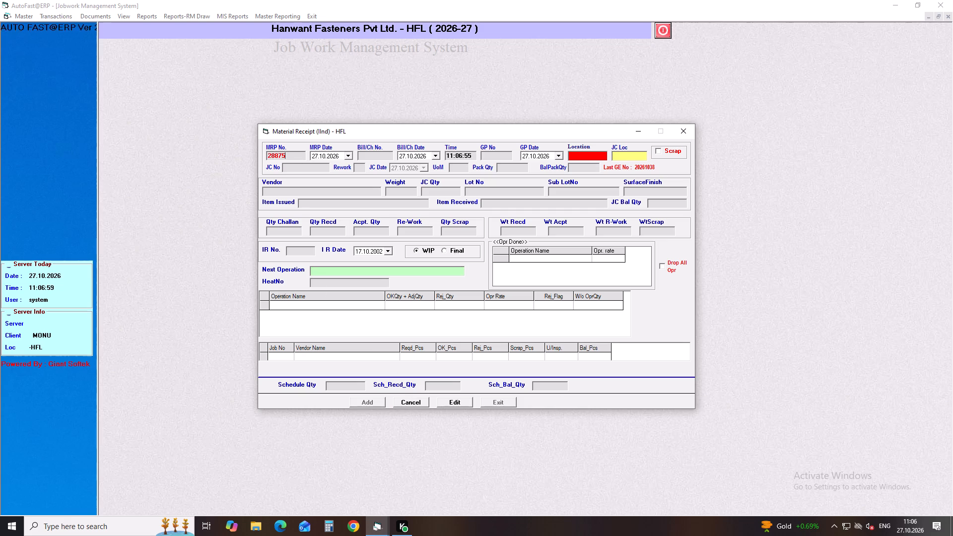
{"action": "key", "text": "BackSpace"}
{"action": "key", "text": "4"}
{"action": "key", "text": "Return"}
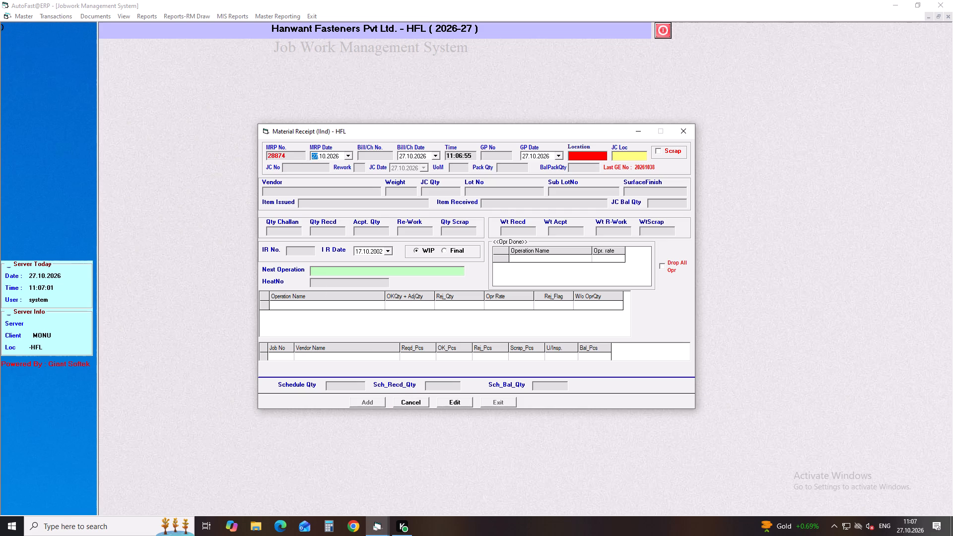
{"action": "left_click", "coordinate": [460, 406]}
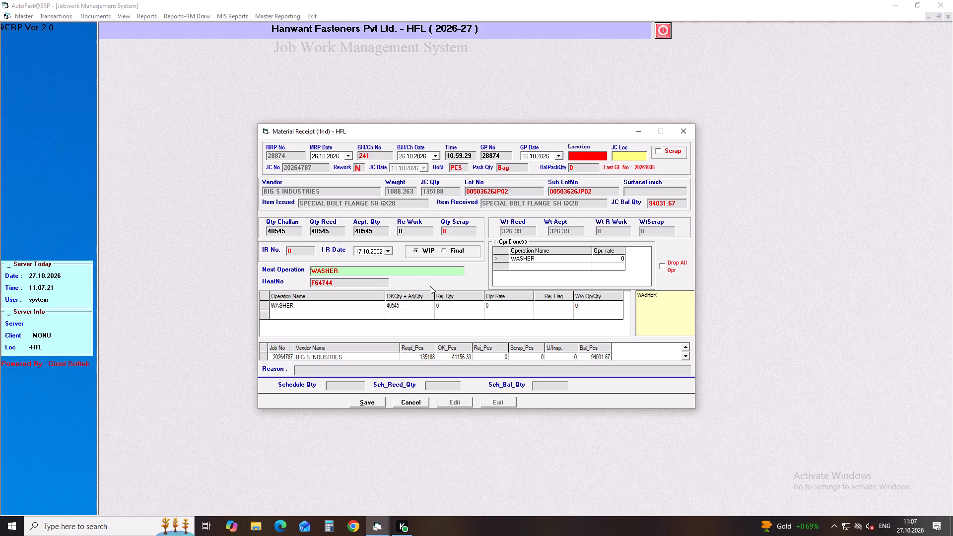
{"action": "left_click", "coordinate": [683, 135]}
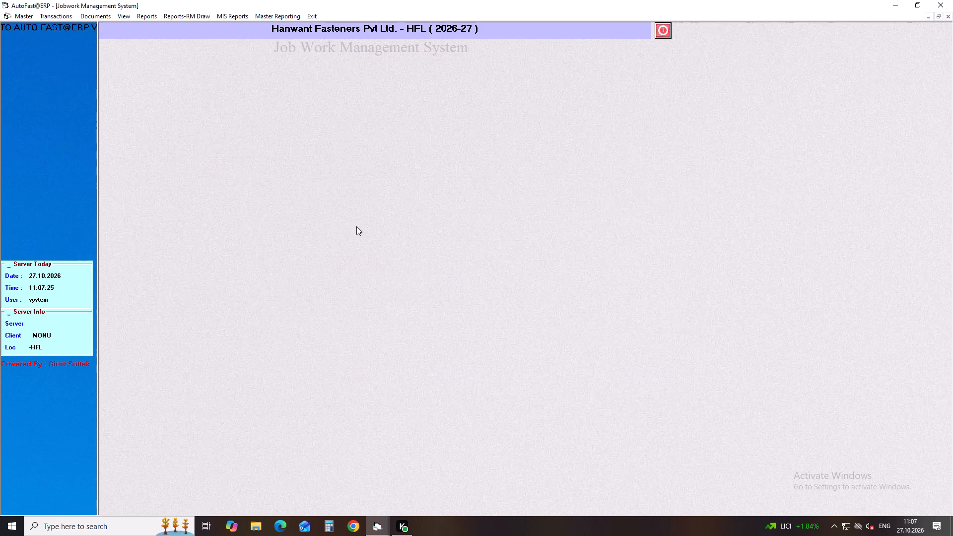
Return to the Finished Goods Store module and start a new WIP-ReWork(Lot) record in the On line Rejection form.
{"action": "left_click", "coordinate": [311, 16]}
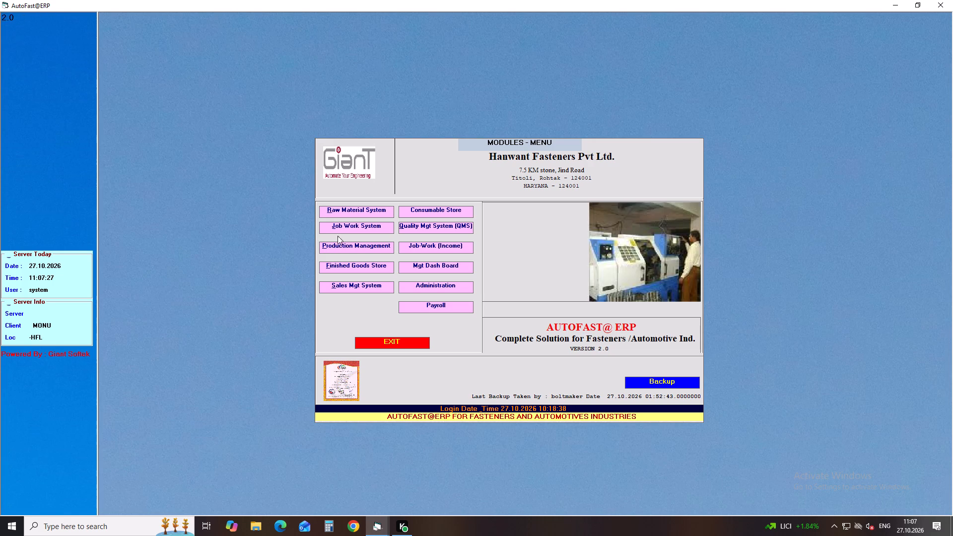
{"action": "left_click", "coordinate": [339, 268]}
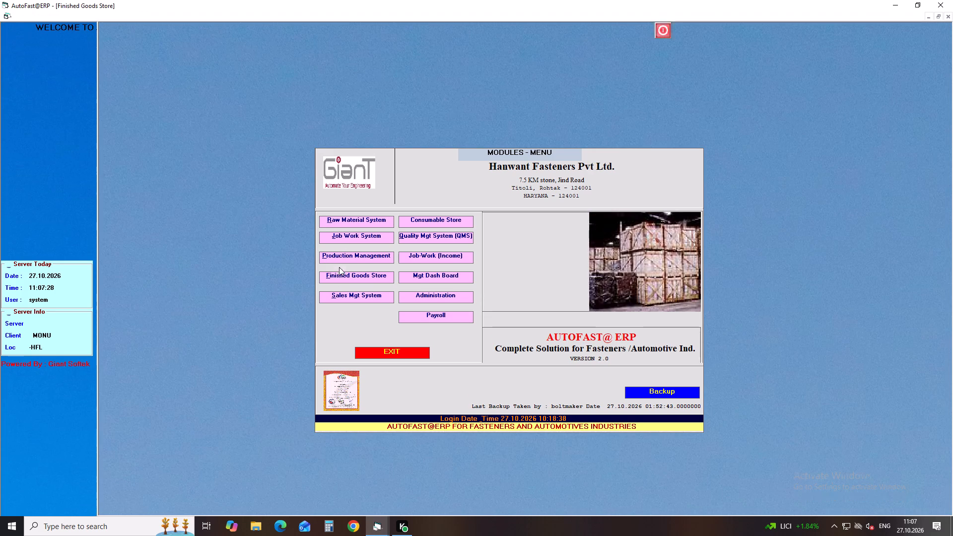
{"action": "left_click", "coordinate": [32, 19]}
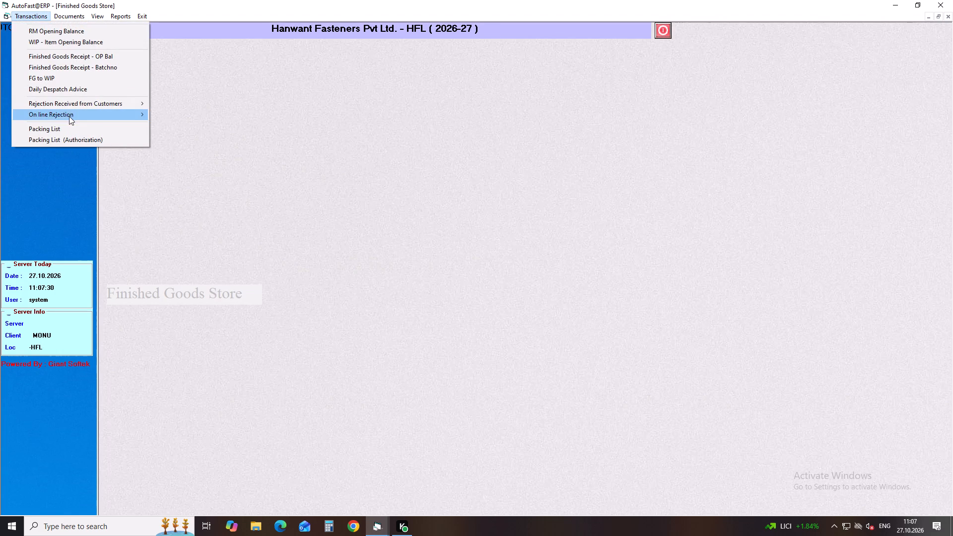
{"action": "left_click", "coordinate": [71, 114]}
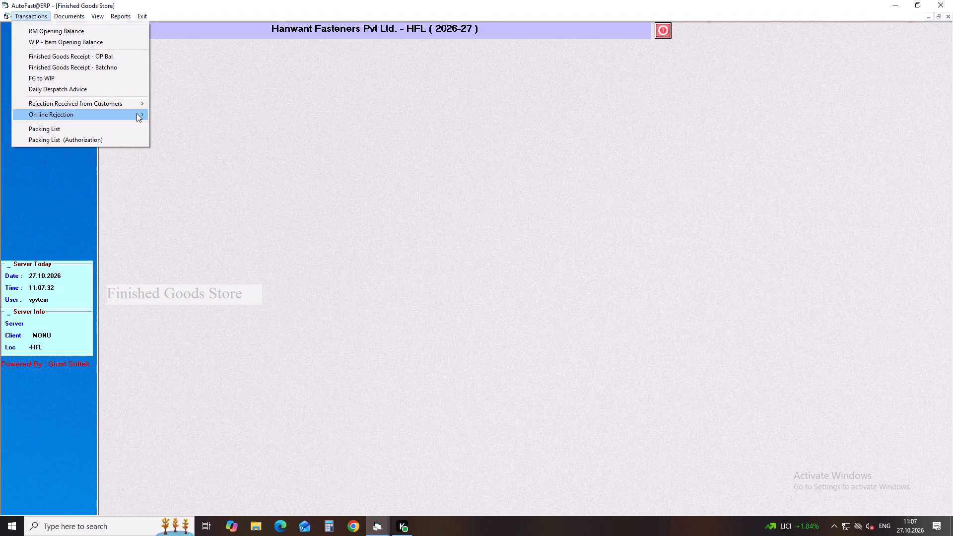
{"action": "left_click", "coordinate": [136, 113]}
{"action": "left_click", "coordinate": [250, 119]}
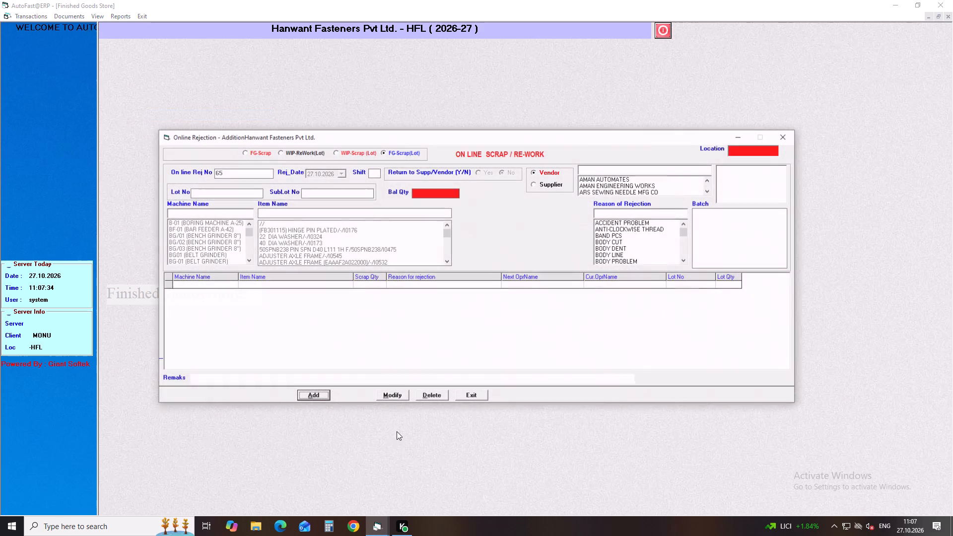
{"action": "left_click", "coordinate": [279, 152]}
{"action": "left_click", "coordinate": [309, 394]}
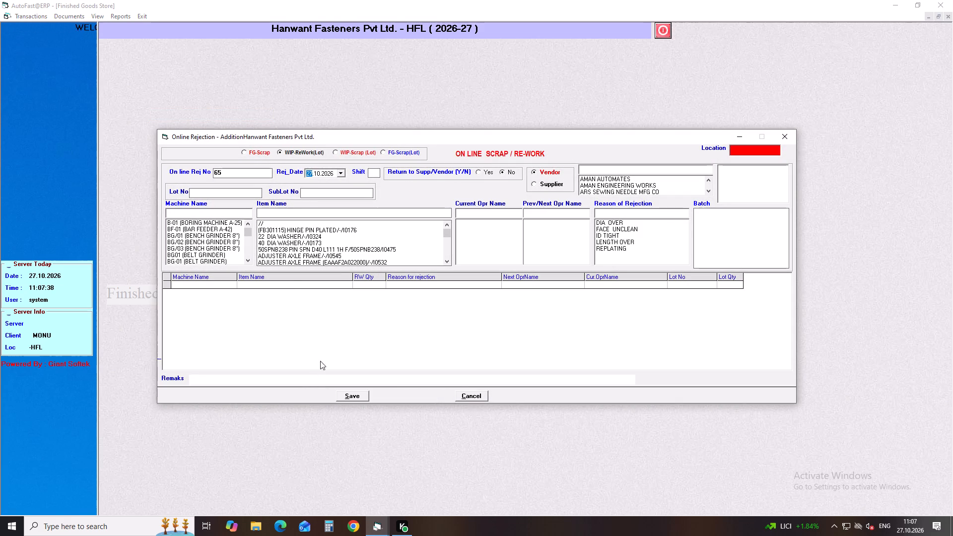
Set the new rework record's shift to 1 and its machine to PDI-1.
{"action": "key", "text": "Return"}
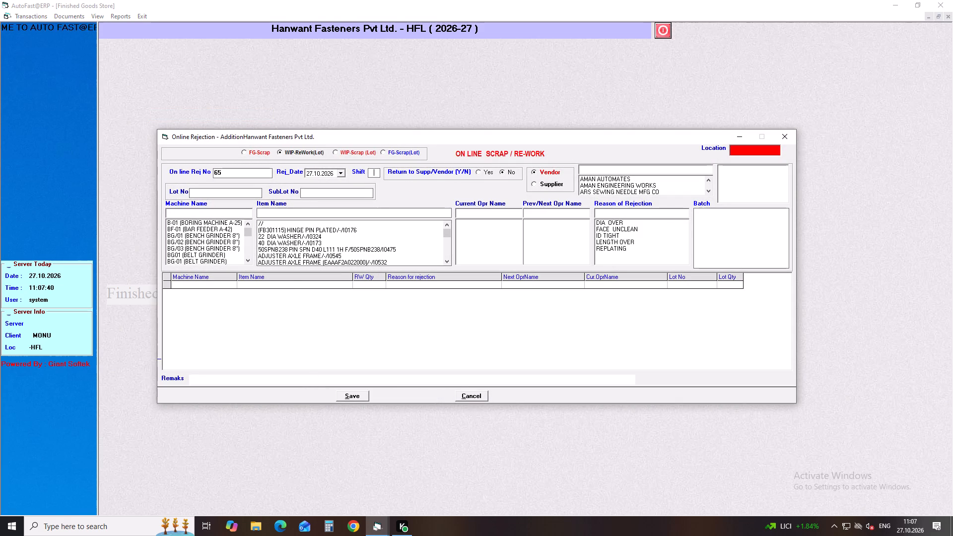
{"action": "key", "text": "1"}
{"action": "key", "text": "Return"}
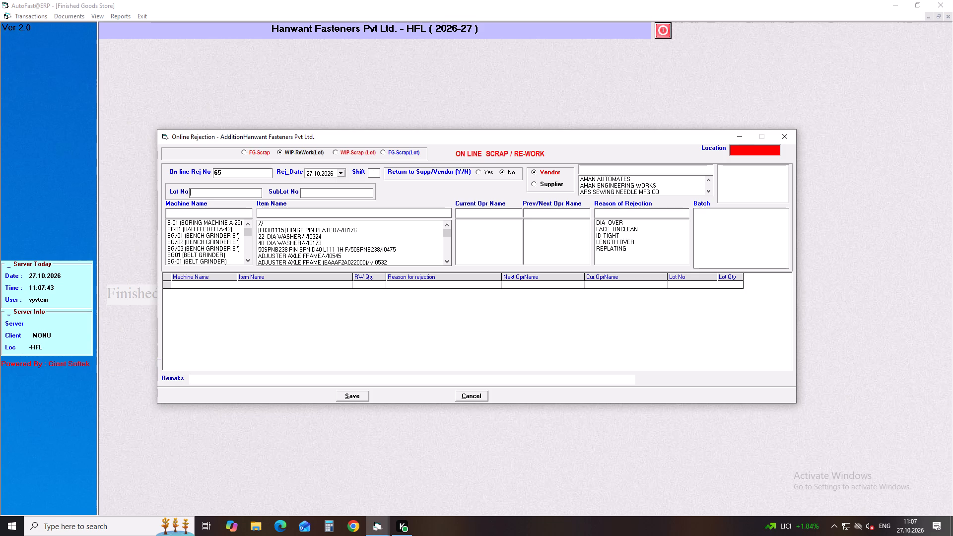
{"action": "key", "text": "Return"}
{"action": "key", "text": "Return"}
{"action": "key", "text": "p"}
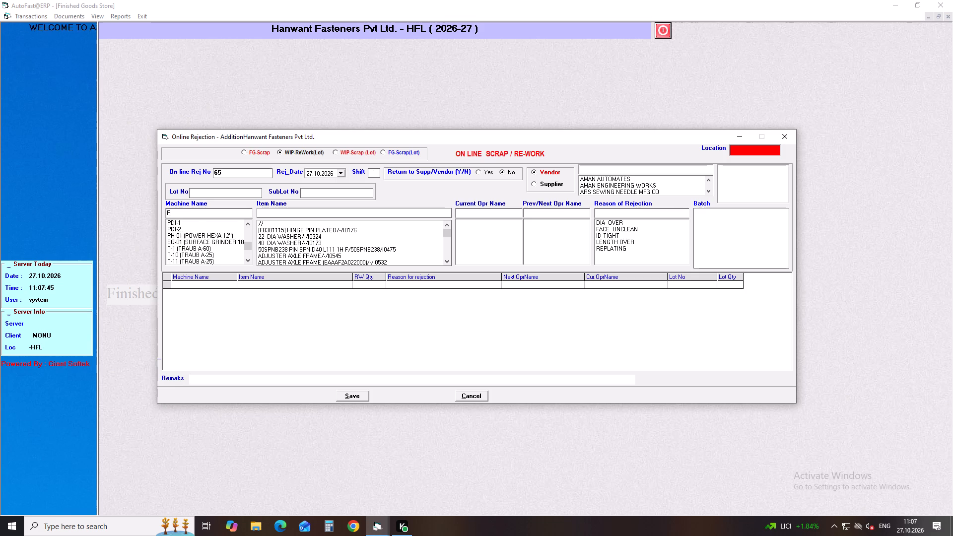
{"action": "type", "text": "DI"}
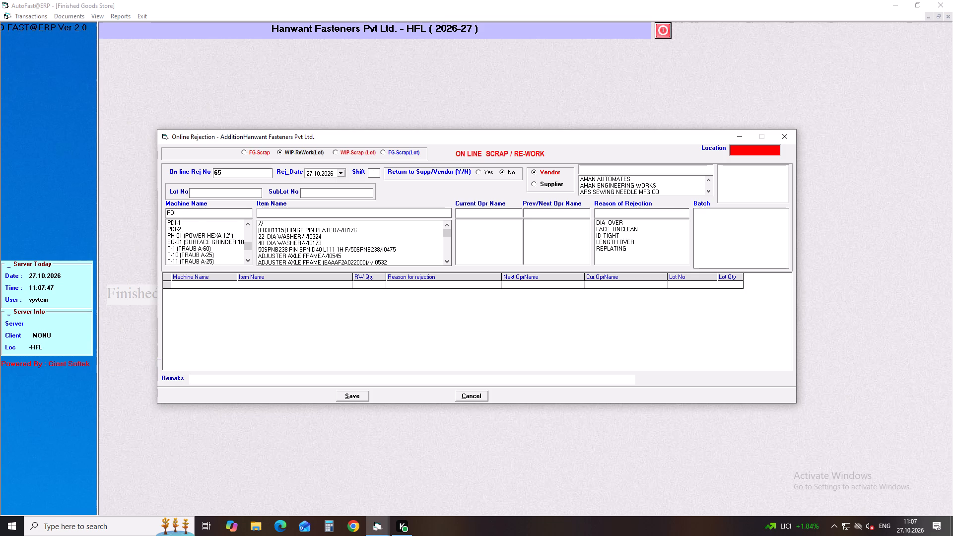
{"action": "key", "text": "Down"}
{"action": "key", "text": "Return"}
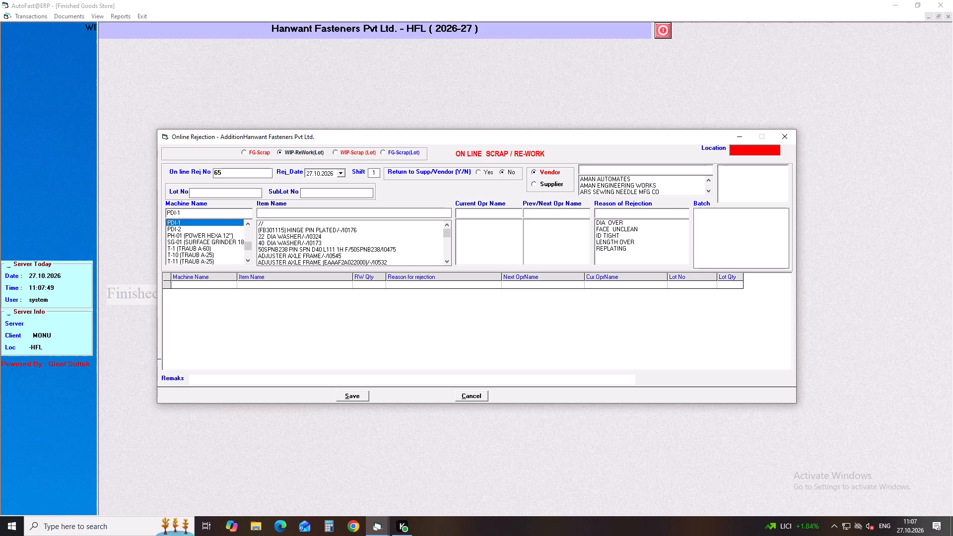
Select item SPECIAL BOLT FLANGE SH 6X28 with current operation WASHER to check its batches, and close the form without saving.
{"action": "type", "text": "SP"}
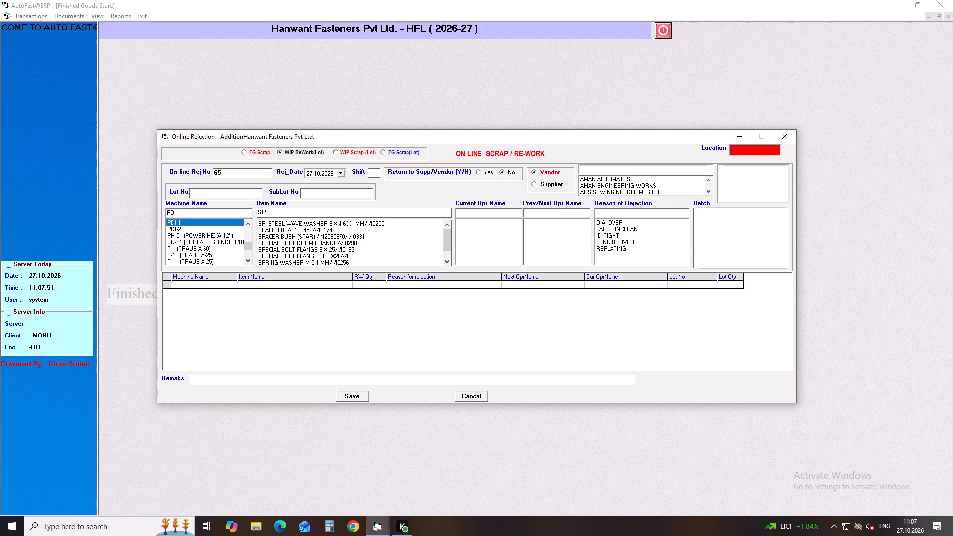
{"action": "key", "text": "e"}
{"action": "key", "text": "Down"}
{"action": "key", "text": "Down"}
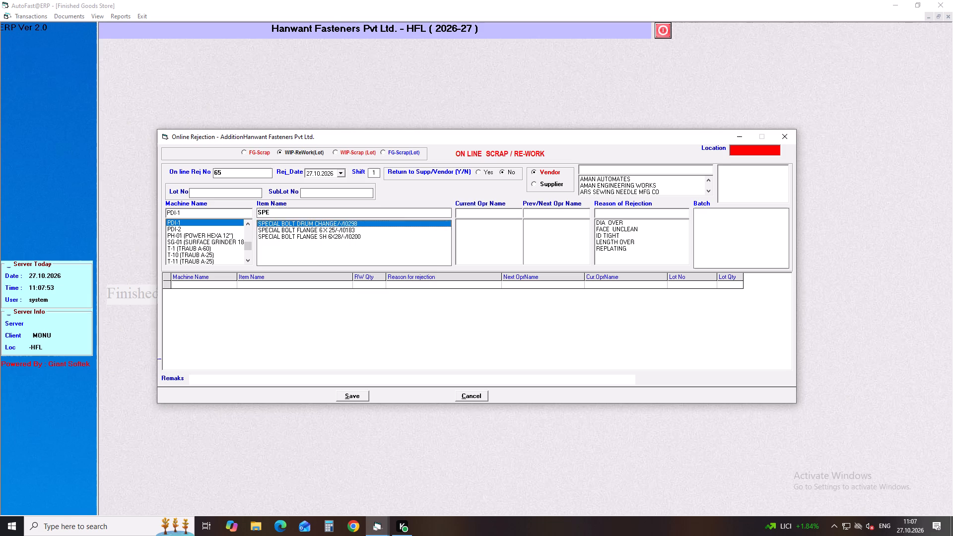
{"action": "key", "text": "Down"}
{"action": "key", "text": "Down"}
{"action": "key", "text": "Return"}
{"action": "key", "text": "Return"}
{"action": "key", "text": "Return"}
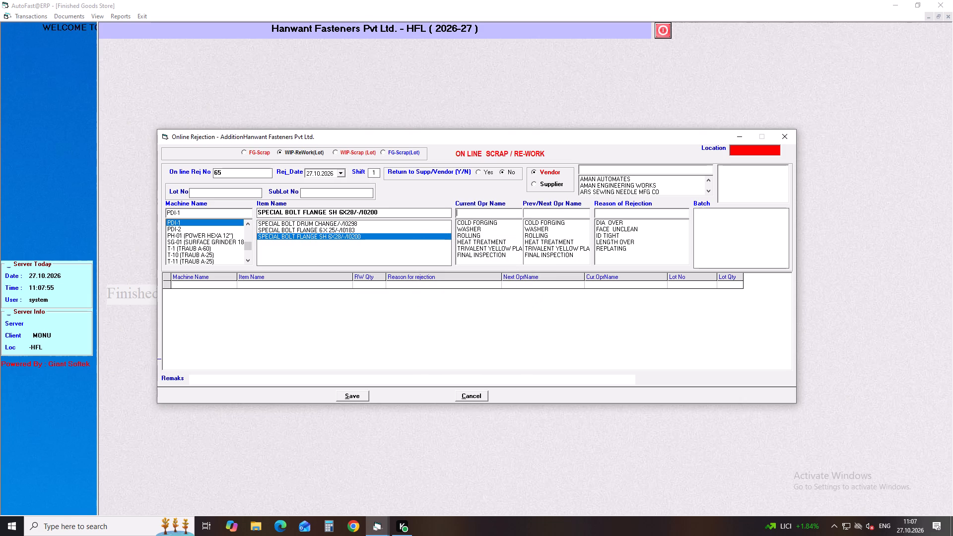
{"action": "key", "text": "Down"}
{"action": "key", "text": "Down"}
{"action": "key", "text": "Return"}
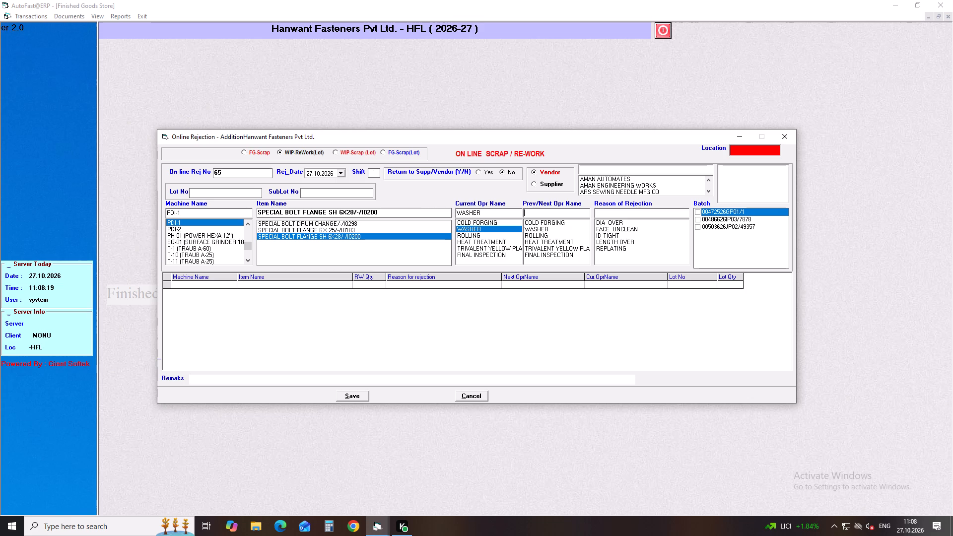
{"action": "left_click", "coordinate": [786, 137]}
Switch from Finished Goods Store to the Job Work System module and open the final MRP (IInd Opr) form against batch number.
{"action": "left_click", "coordinate": [150, 16]}
{"action": "left_click", "coordinate": [145, 16]}
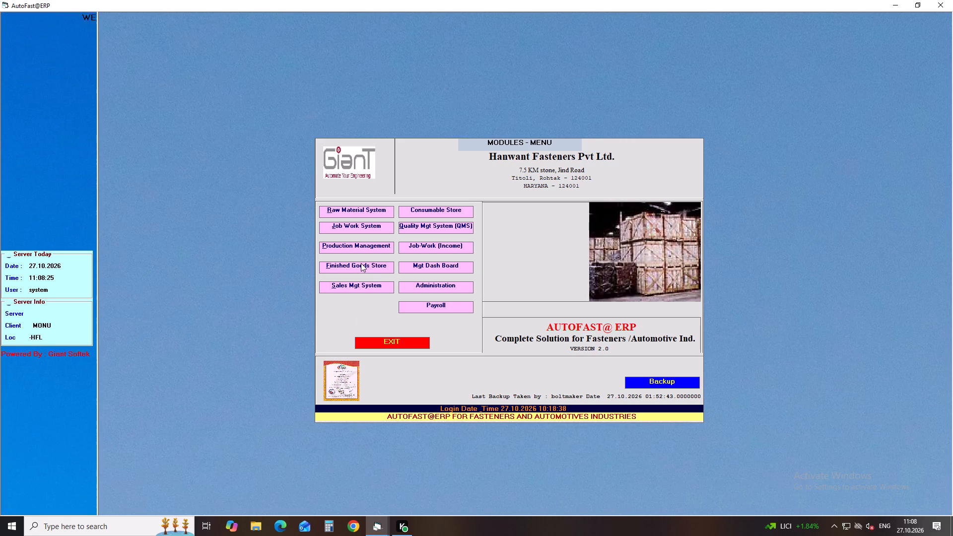
{"action": "left_click_drag", "start_coordinate": [361, 263], "coordinate": [308, 304]}
{"action": "left_click", "coordinate": [354, 229]}
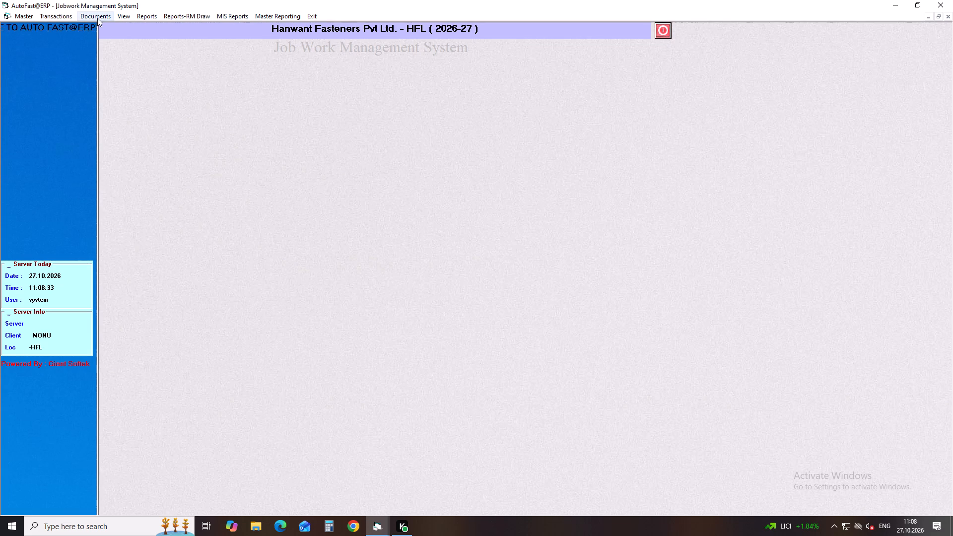
{"action": "left_click", "coordinate": [67, 17]}
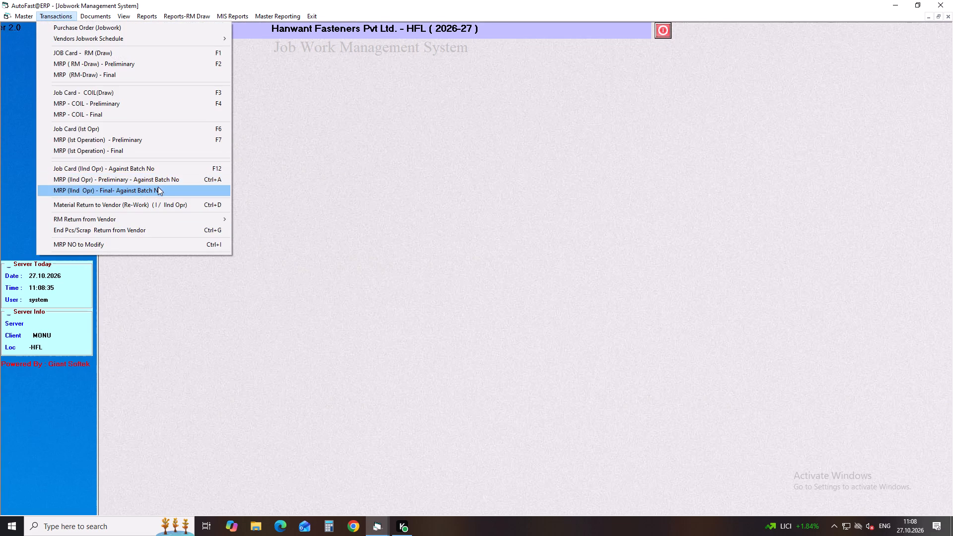
{"action": "left_click", "coordinate": [151, 190]}
Load MRP 28874 for editing, review its quantities and next operation, and leave the form and the Job Work module without saving.
{"action": "left_click", "coordinate": [444, 415]}
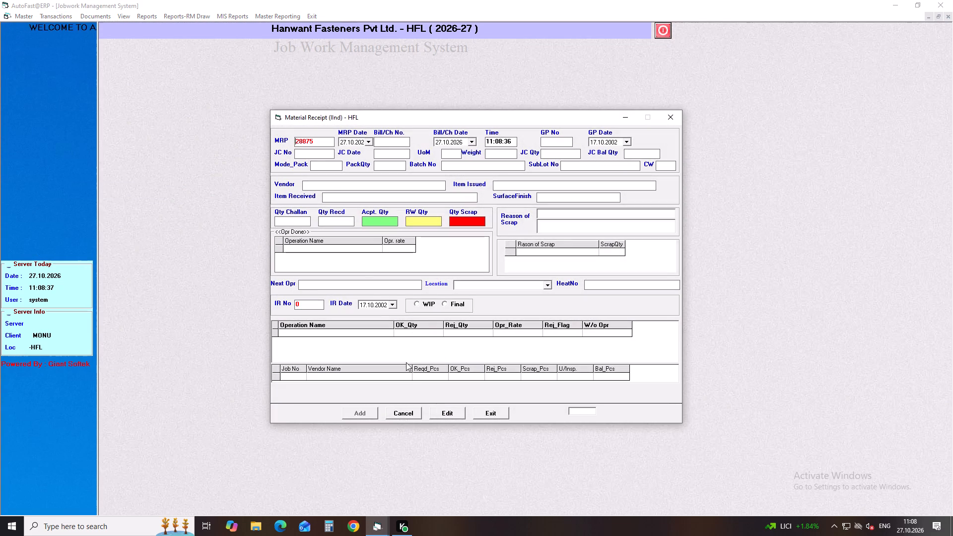
{"action": "left_click", "coordinate": [315, 144]}
{"action": "key", "text": "BackSpace"}
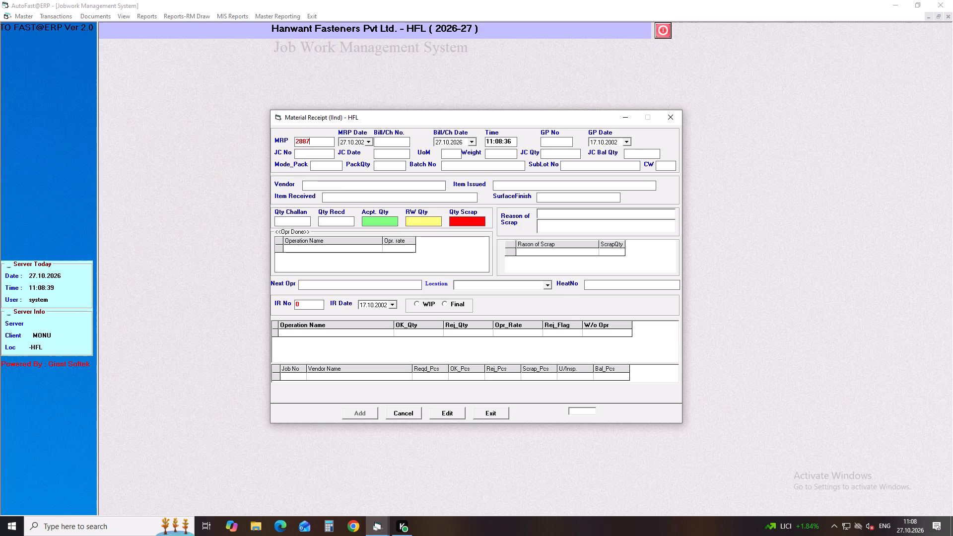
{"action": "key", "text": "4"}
{"action": "key", "text": "Return"}
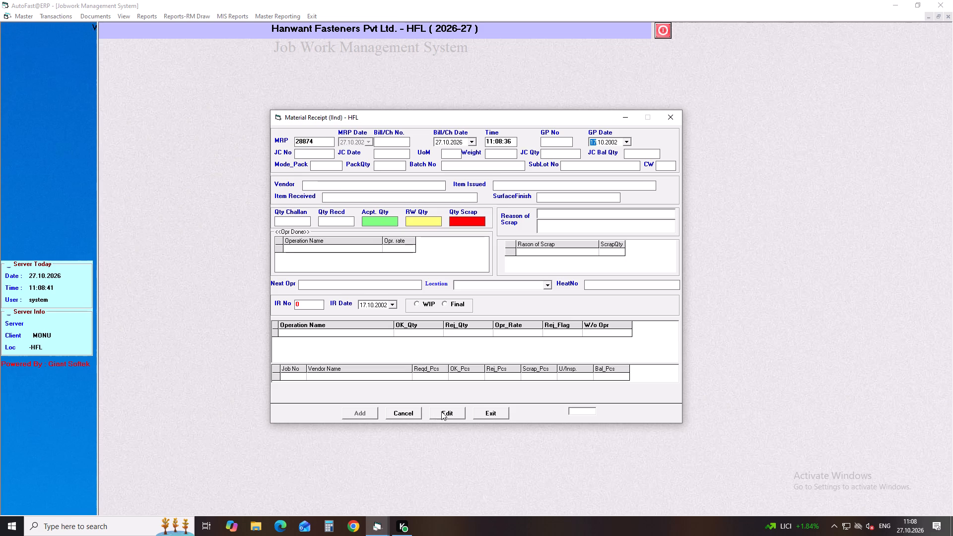
{"action": "left_click", "coordinate": [445, 412]}
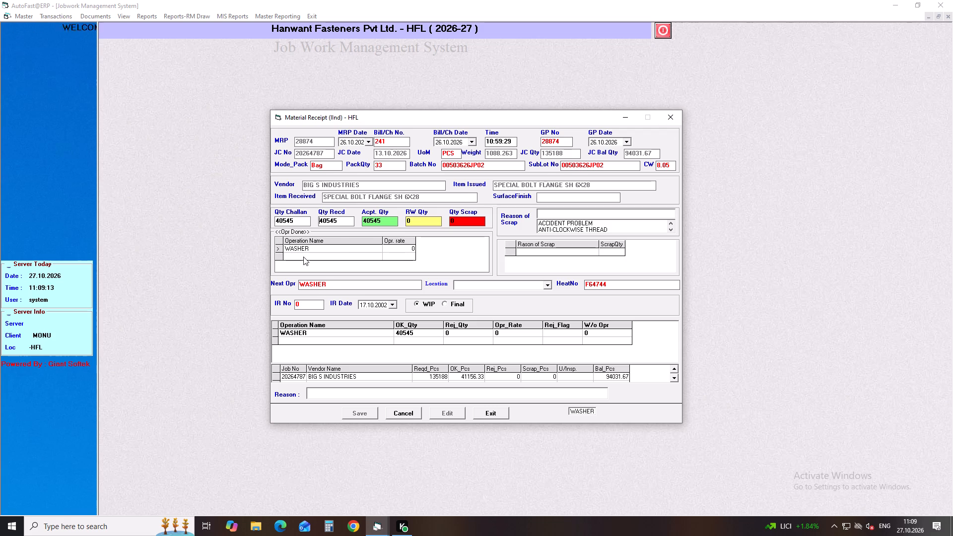
{"action": "left_click_drag", "start_coordinate": [674, 117], "coordinate": [735, 267]}
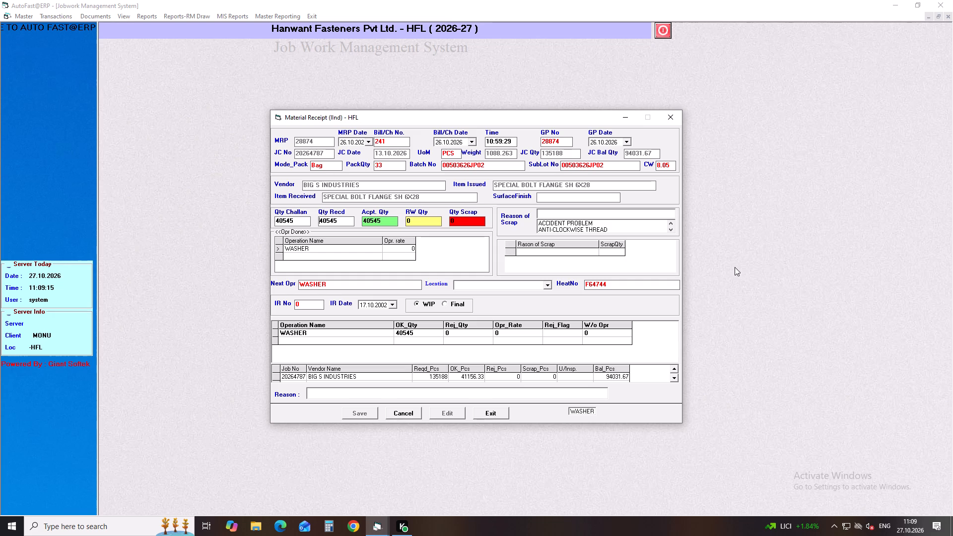
{"action": "left_click_drag", "start_coordinate": [735, 267], "coordinate": [735, 270]}
{"action": "left_click", "coordinate": [341, 286]}
{"action": "key", "text": "Return"}
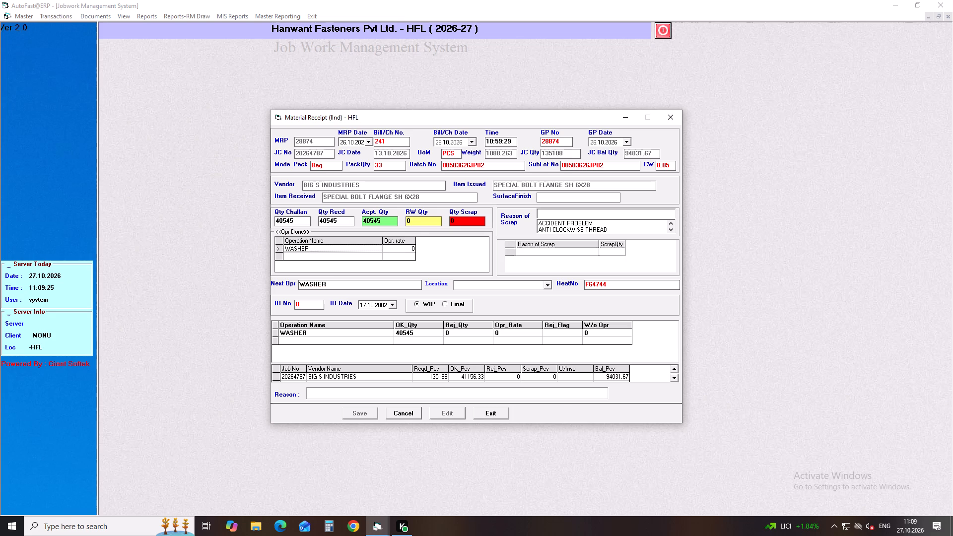
{"action": "left_click", "coordinate": [669, 116]}
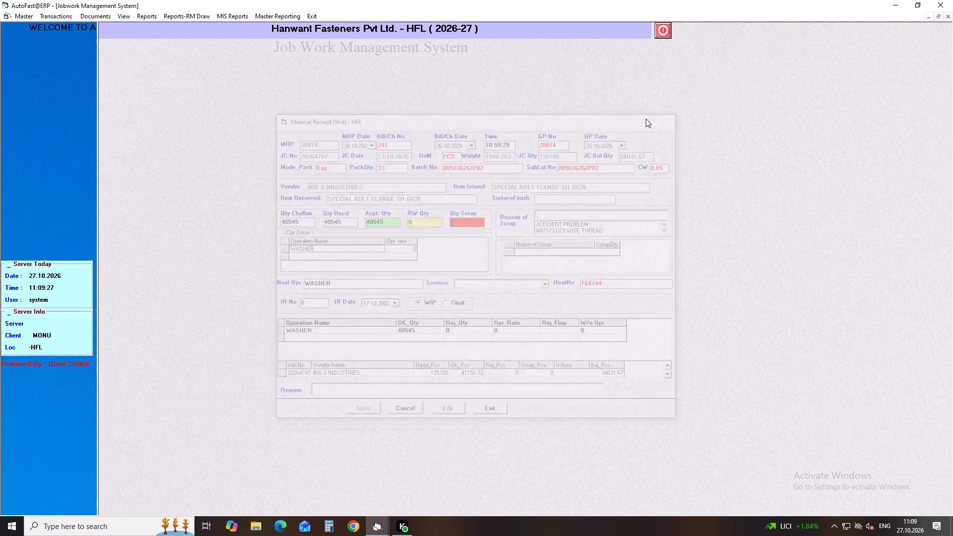
{"action": "left_click", "coordinate": [48, 17]}
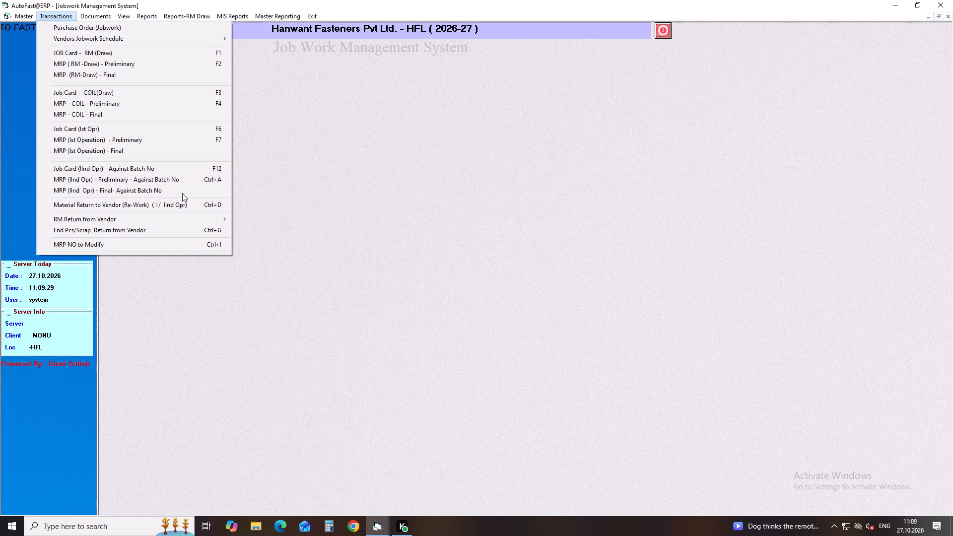
{"action": "left_click", "coordinate": [317, 12]}
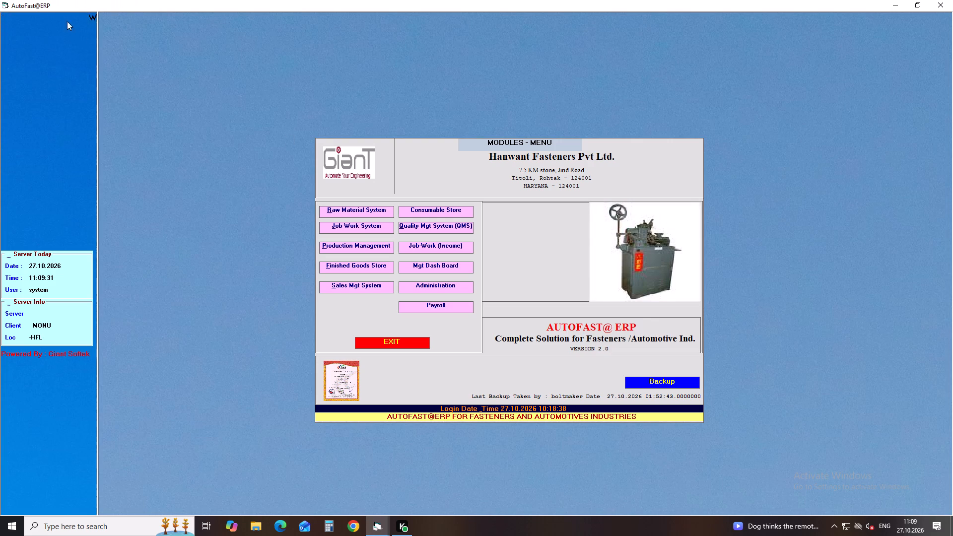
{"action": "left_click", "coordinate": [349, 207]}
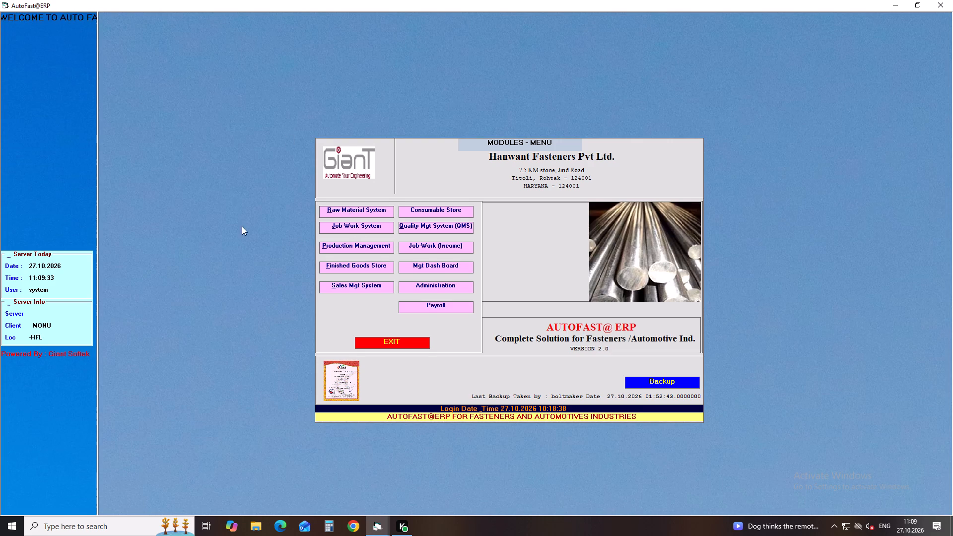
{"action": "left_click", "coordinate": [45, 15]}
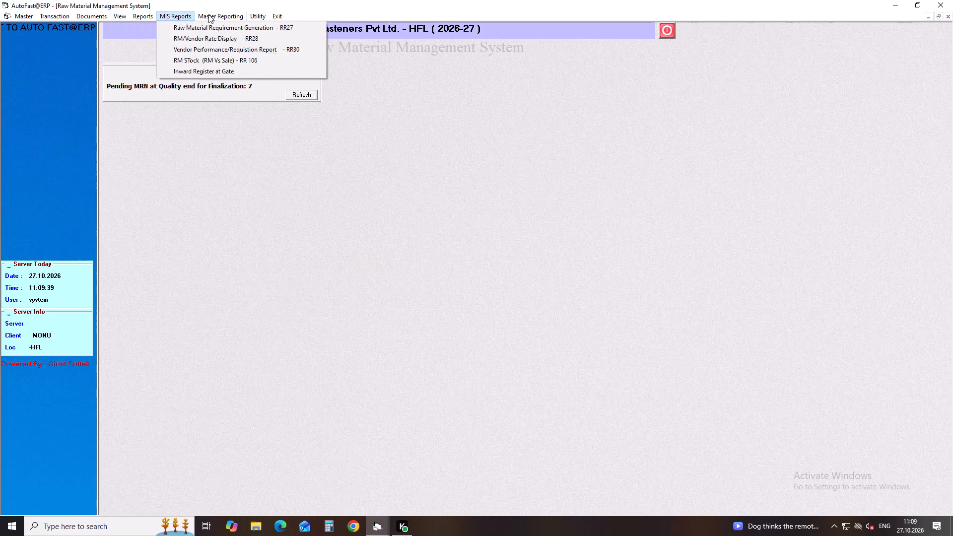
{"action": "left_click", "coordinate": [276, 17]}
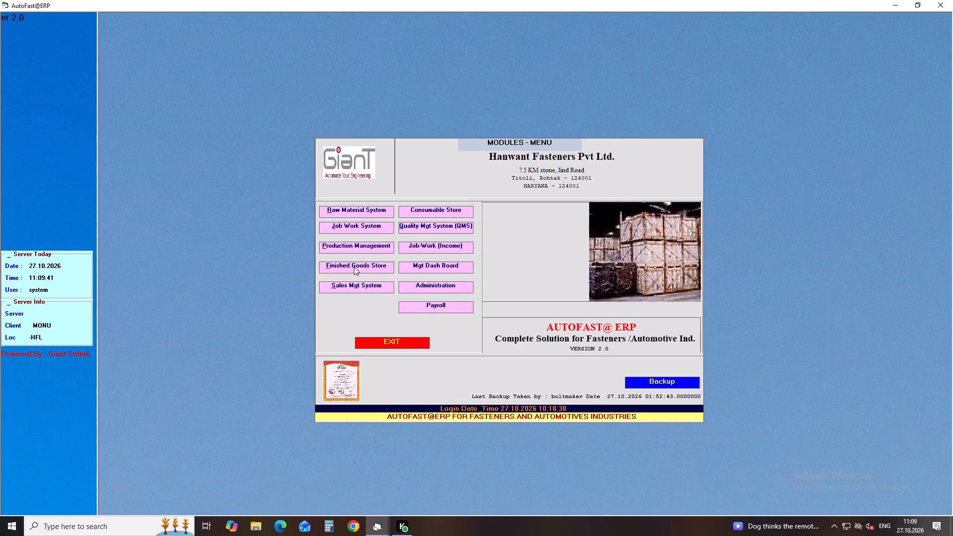
Open the On line Rejection form in the Finished Goods Store module and start a new WIP-ReWork(Lot) record.
{"action": "left_click", "coordinate": [354, 266]}
{"action": "left_click", "coordinate": [25, 14]}
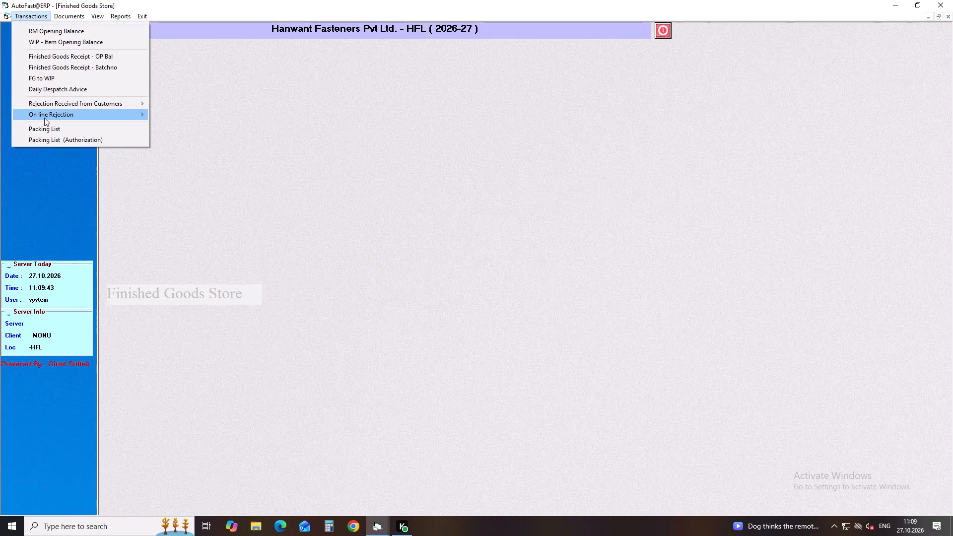
{"action": "left_click", "coordinate": [55, 116]}
{"action": "left_click", "coordinate": [212, 114]}
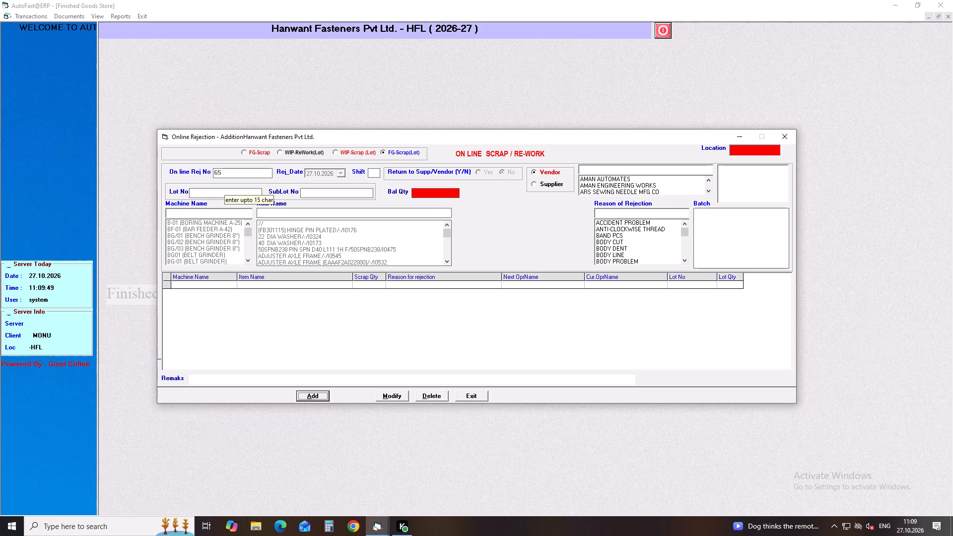
{"action": "left_click", "coordinate": [280, 153]}
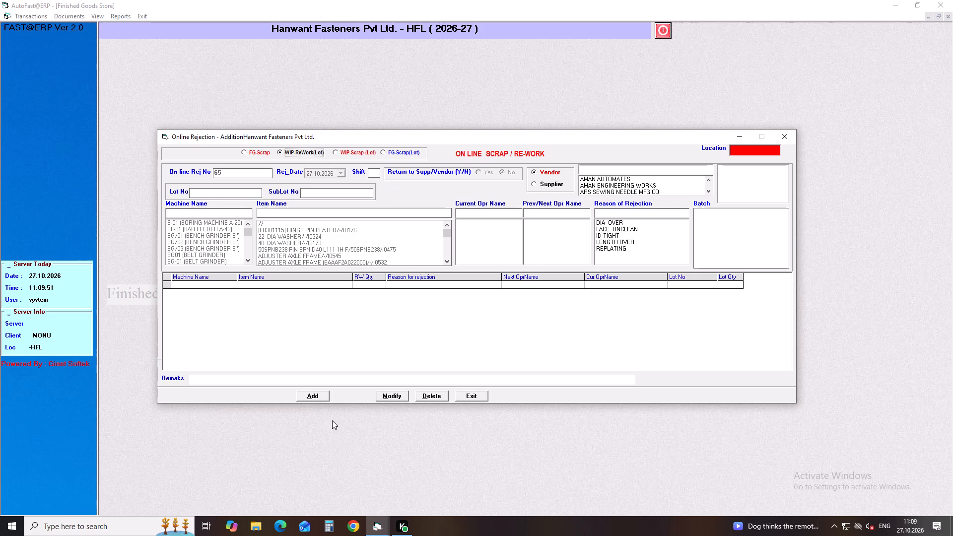
{"action": "left_click", "coordinate": [306, 396]}
Set the rework record's shift to 4 and its machine to PDI-1.
{"action": "key", "text": "Return"}
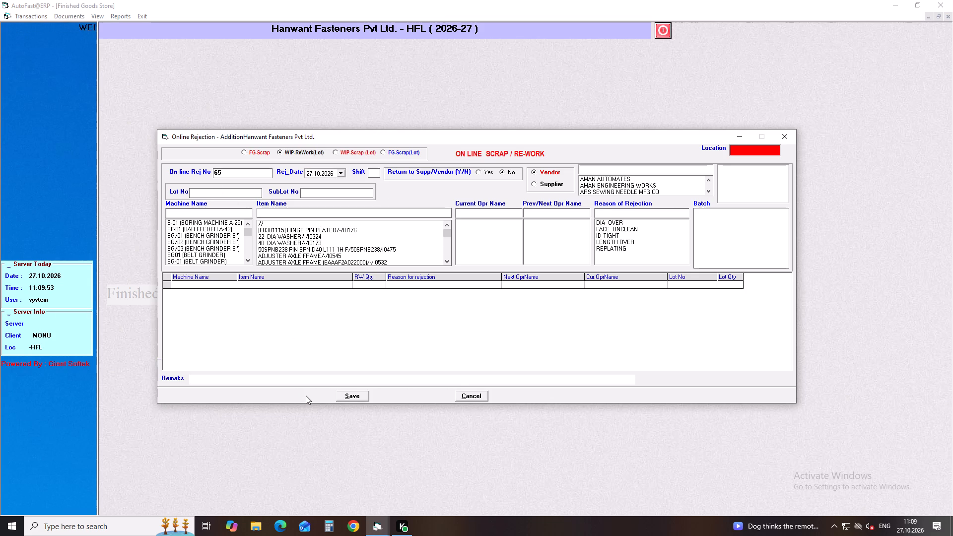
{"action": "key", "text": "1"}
{"action": "key", "text": "BackSpace"}
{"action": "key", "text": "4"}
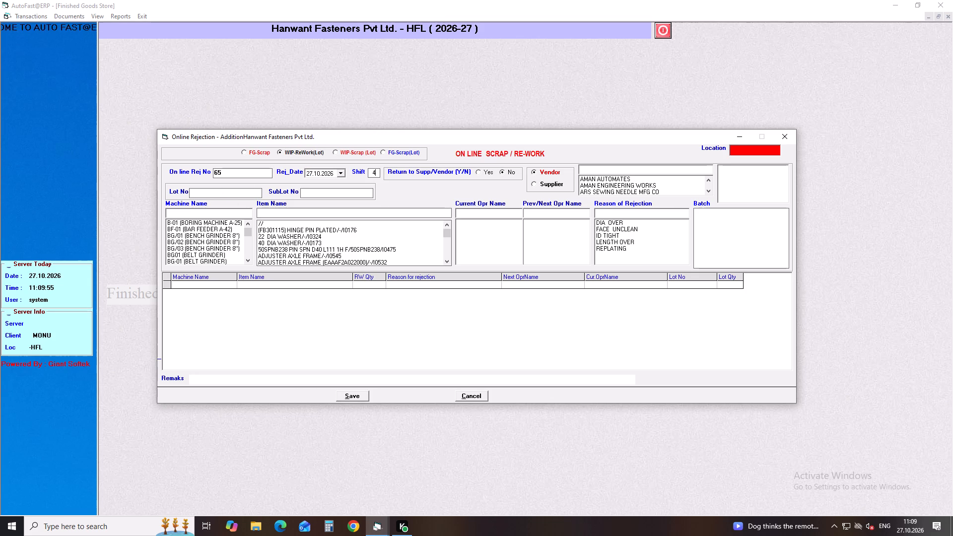
{"action": "key", "text": "Return"}
{"action": "key", "text": "Return"}
{"action": "key", "text": "Return"}
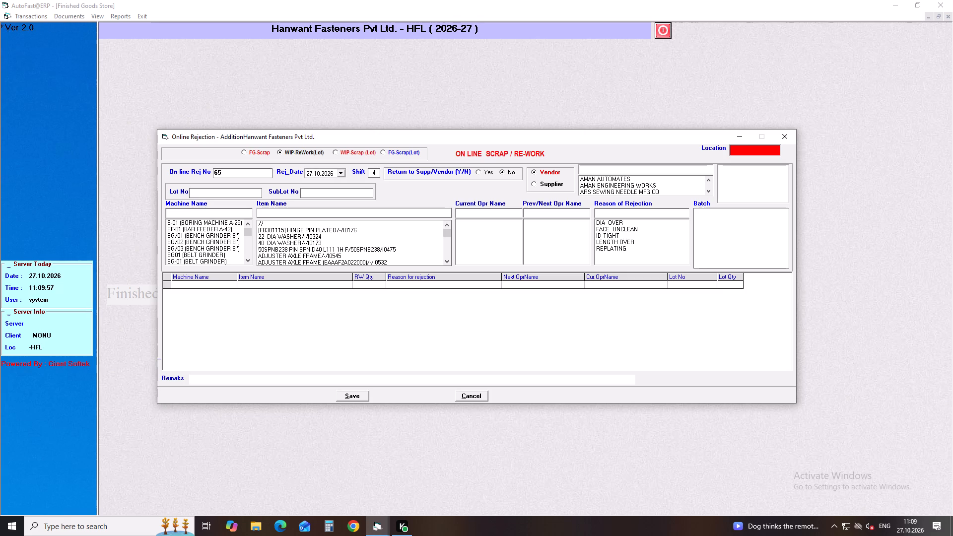
{"action": "key", "text": "bracketleft"}
{"action": "key", "text": "BackSpace"}
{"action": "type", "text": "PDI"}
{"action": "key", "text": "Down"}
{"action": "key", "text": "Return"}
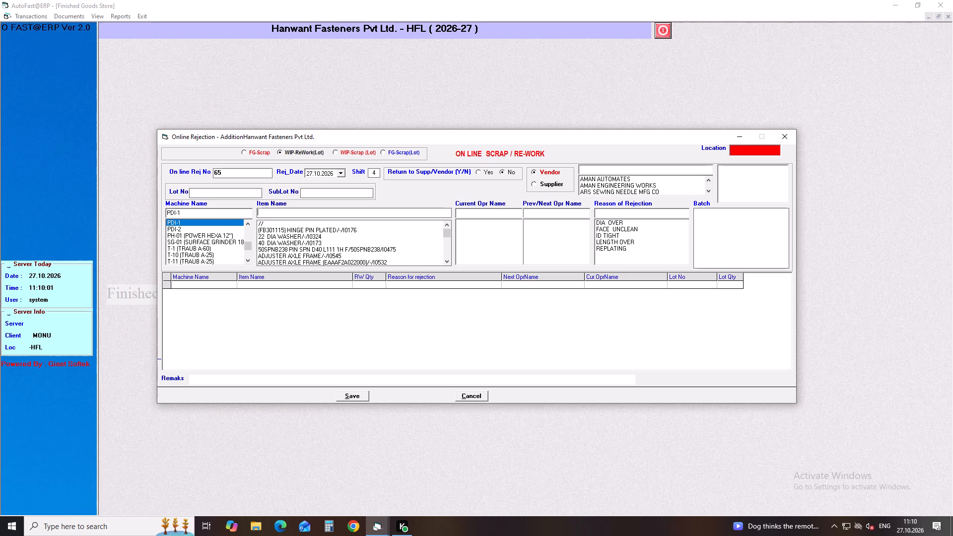
Select item SPECIAL BOLT FLANGE SH 6X28 and set its current operation to WASHER to list the batches.
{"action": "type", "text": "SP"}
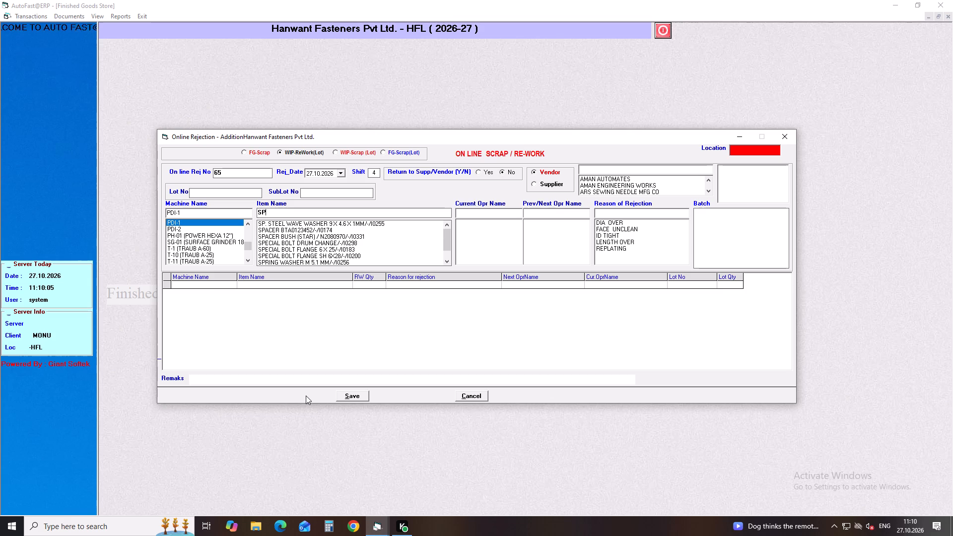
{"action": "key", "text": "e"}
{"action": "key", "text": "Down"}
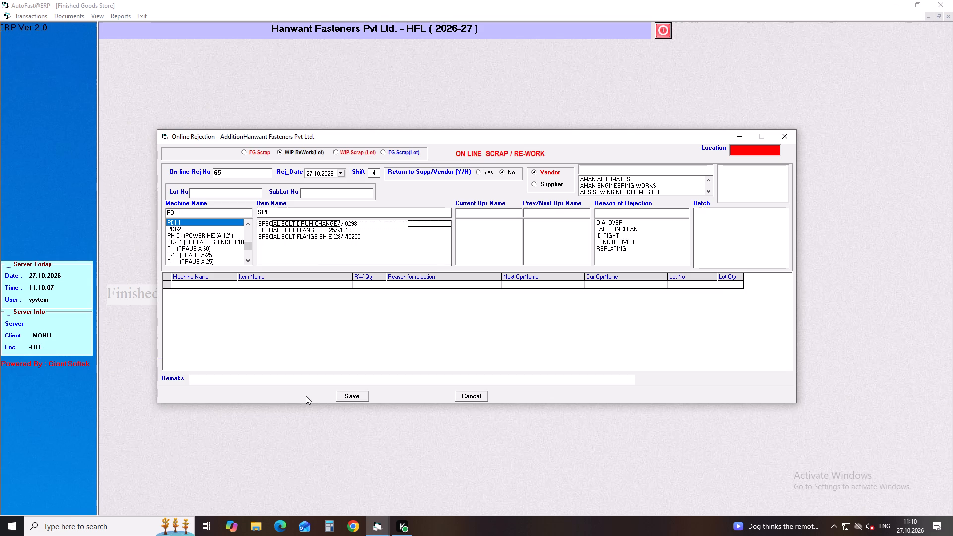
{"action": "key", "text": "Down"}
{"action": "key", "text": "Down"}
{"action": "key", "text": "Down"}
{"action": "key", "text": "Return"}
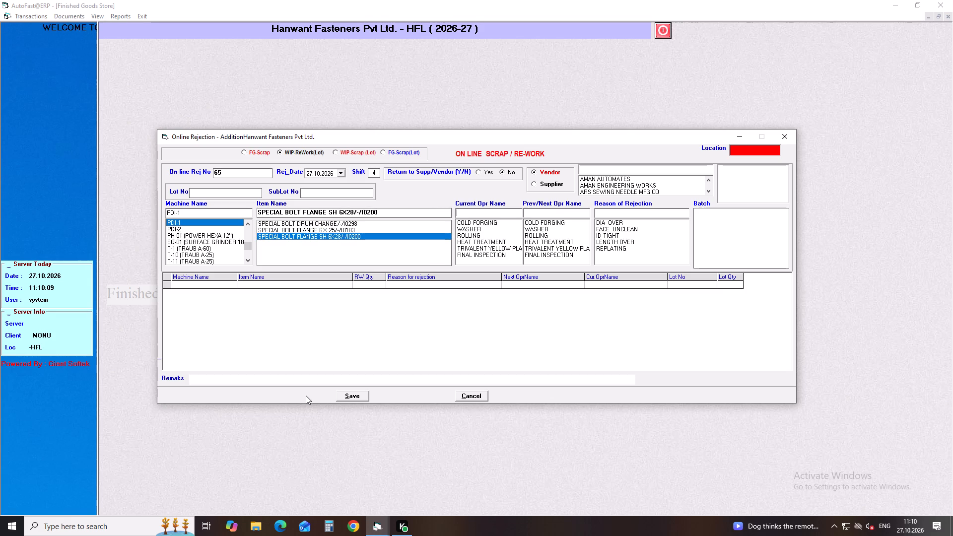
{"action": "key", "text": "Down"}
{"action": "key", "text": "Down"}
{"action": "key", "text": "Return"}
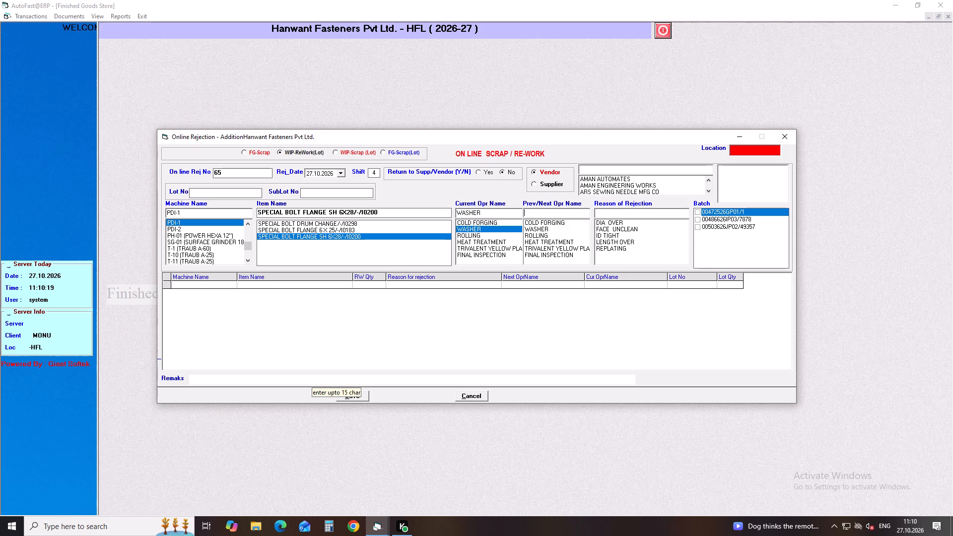
Set the next operation to HEAT TREATMENT and the rejection reason to FACE UNCLEAN, and add batch 00503626JP02 to the rework record.
{"action": "left_click", "coordinate": [697, 227]}
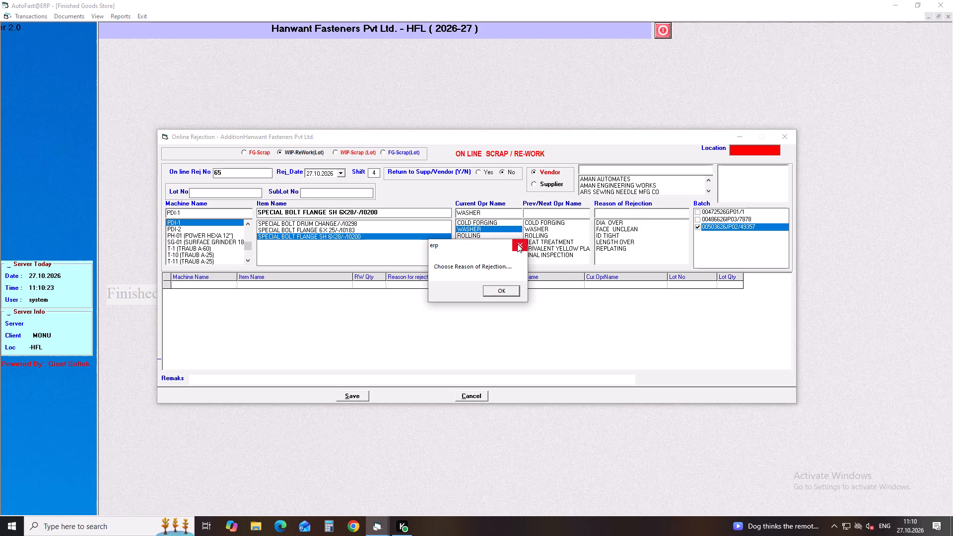
{"action": "left_click", "coordinate": [517, 244]}
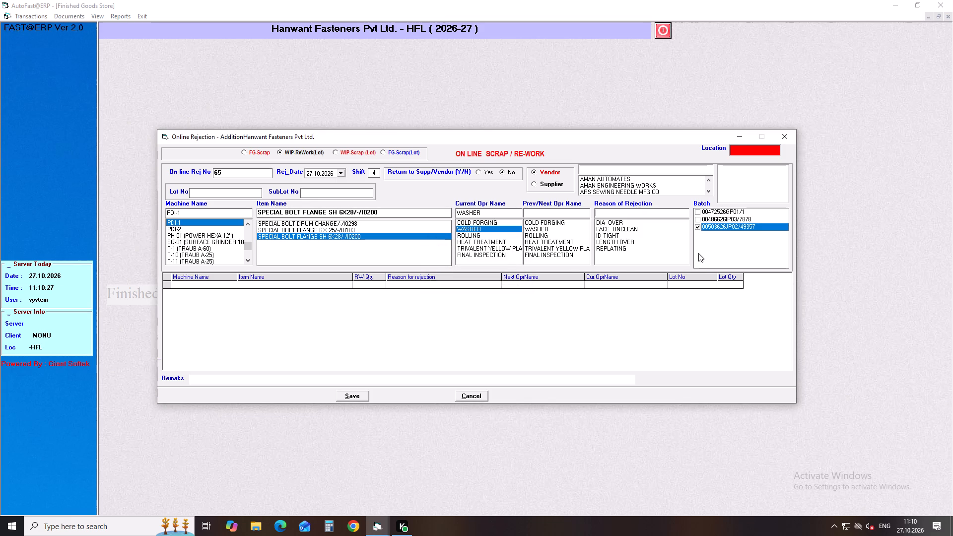
{"action": "left_click", "coordinate": [541, 242]}
{"action": "key", "text": "Return"}
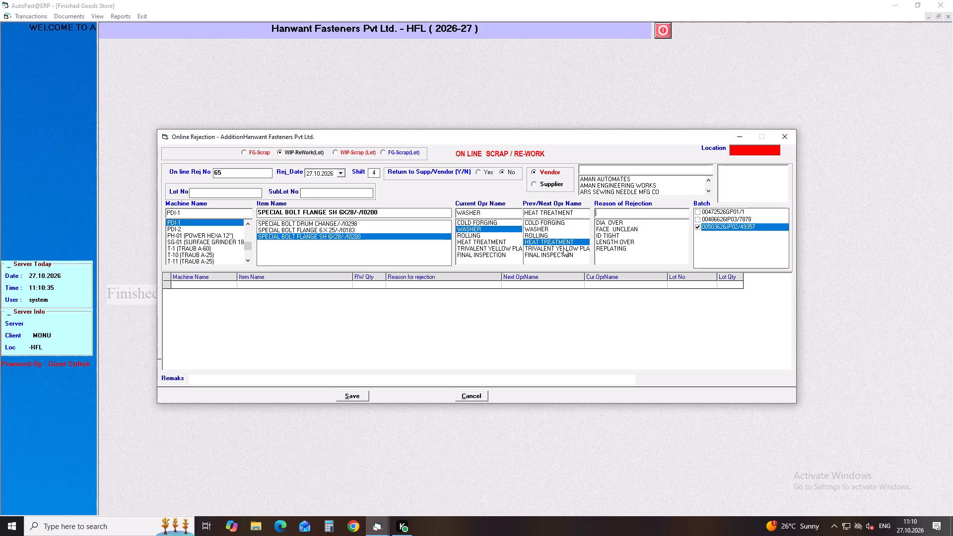
{"action": "left_click", "coordinate": [697, 227]}
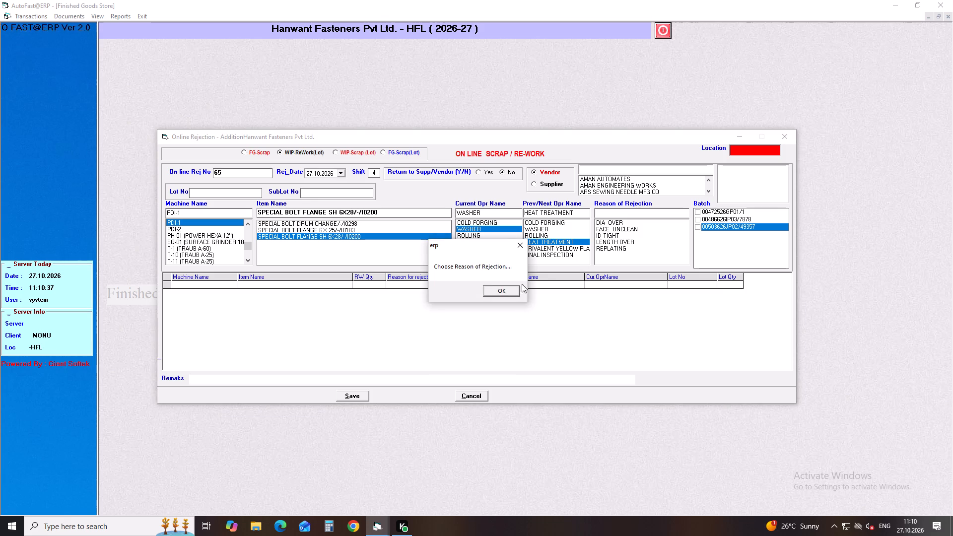
{"action": "left_click", "coordinate": [500, 294]}
{"action": "left_click", "coordinate": [613, 228]}
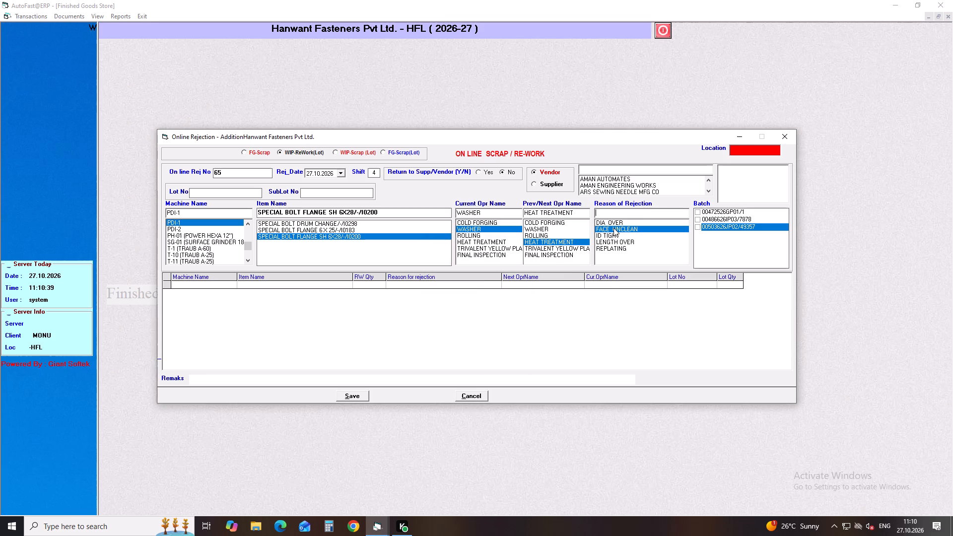
{"action": "left_click", "coordinate": [698, 226]}
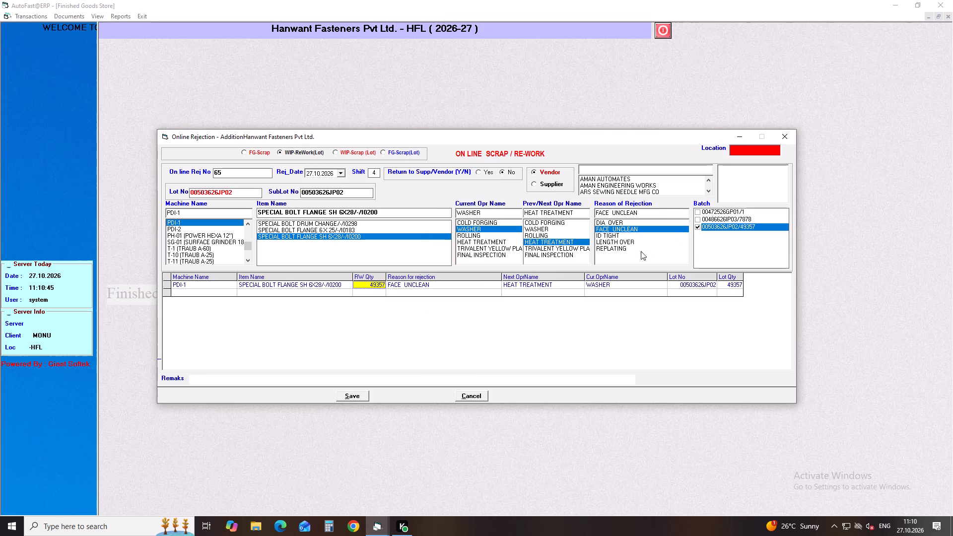
Set the rework quantity of lot 00503626JP02 to 40545, save the record and close the form.
{"action": "left_click", "coordinate": [381, 286]}
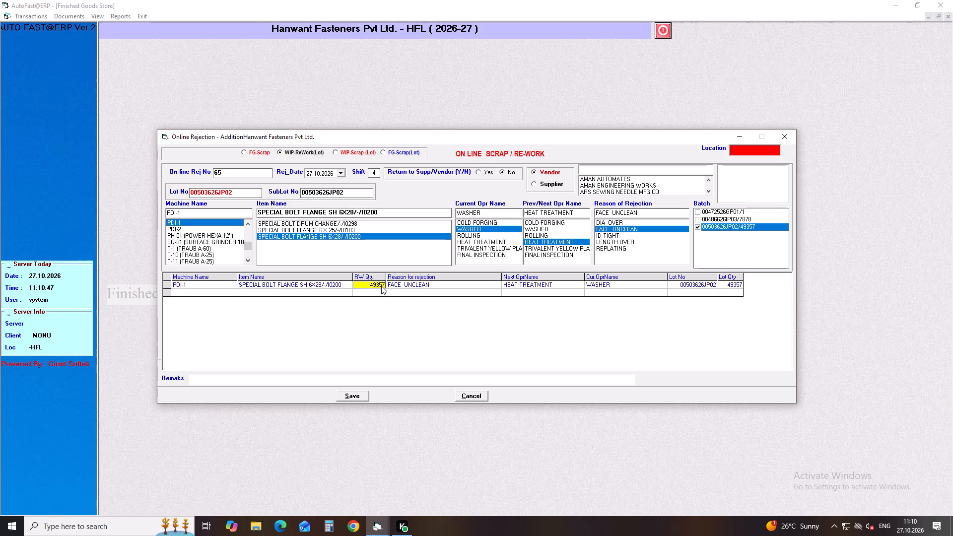
{"action": "key", "text": "BackSpace"}
{"action": "key", "text": "BackSpace"}
{"action": "key", "text": "BackSpace"}
{"action": "key", "text": "BackSpace"}
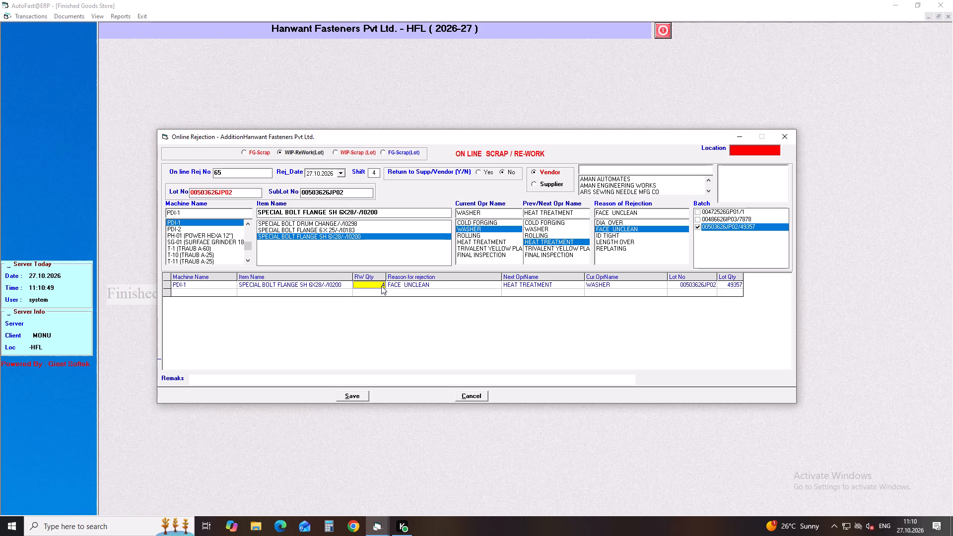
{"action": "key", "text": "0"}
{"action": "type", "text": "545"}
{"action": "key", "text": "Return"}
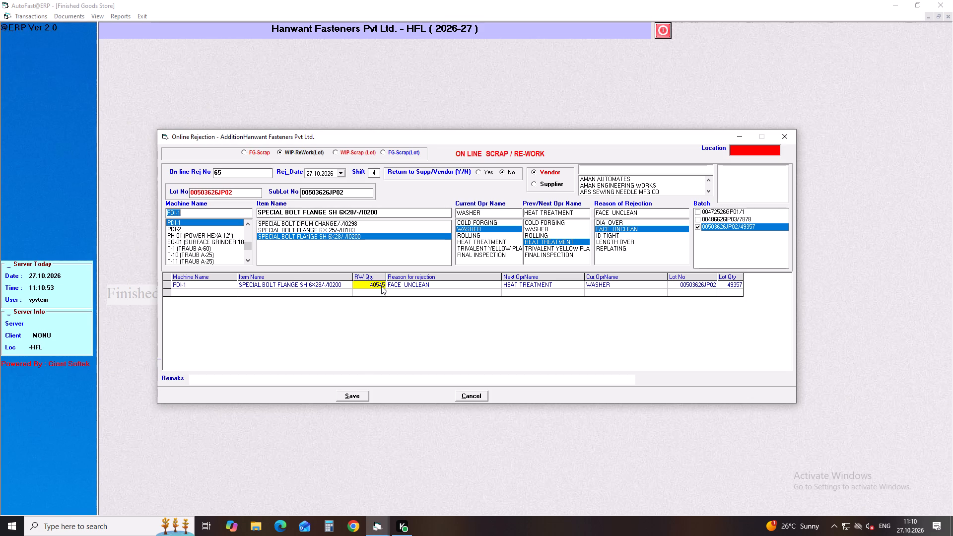
{"action": "left_click", "coordinate": [349, 394]}
{"action": "left_click", "coordinate": [508, 291]}
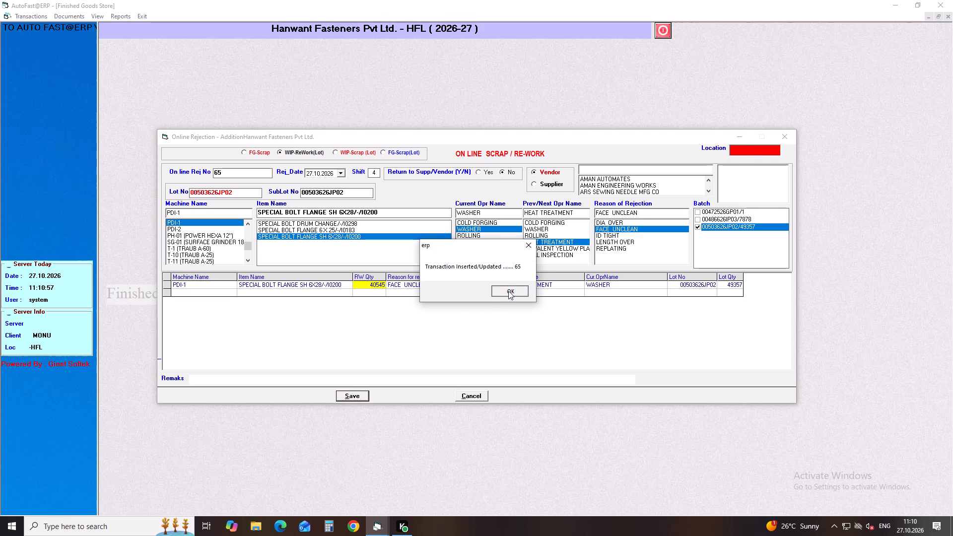
{"action": "left_click", "coordinate": [791, 133]}
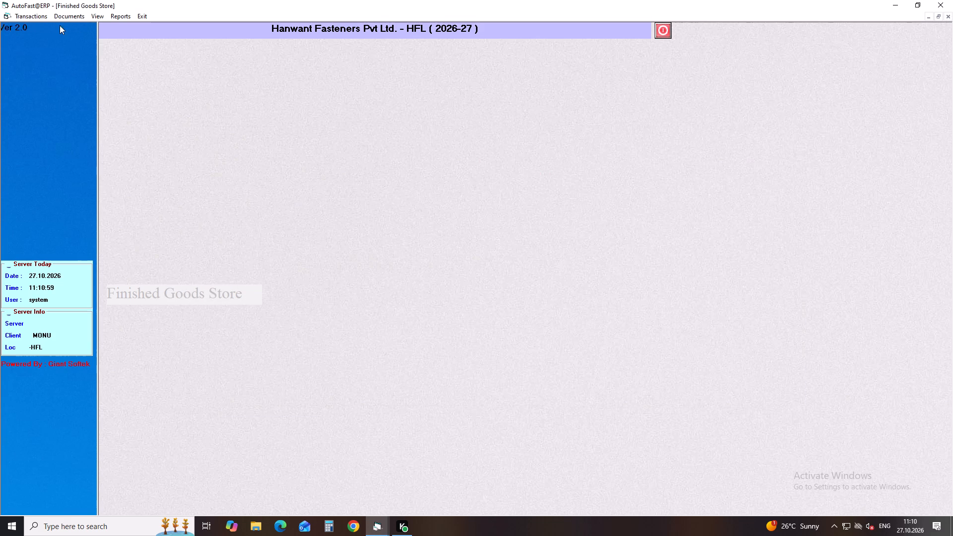
Leave the Finished Goods Store and open the Item Issue to Machine (IInd Opr) form in the Production Management module.
{"action": "left_click", "coordinate": [146, 14]}
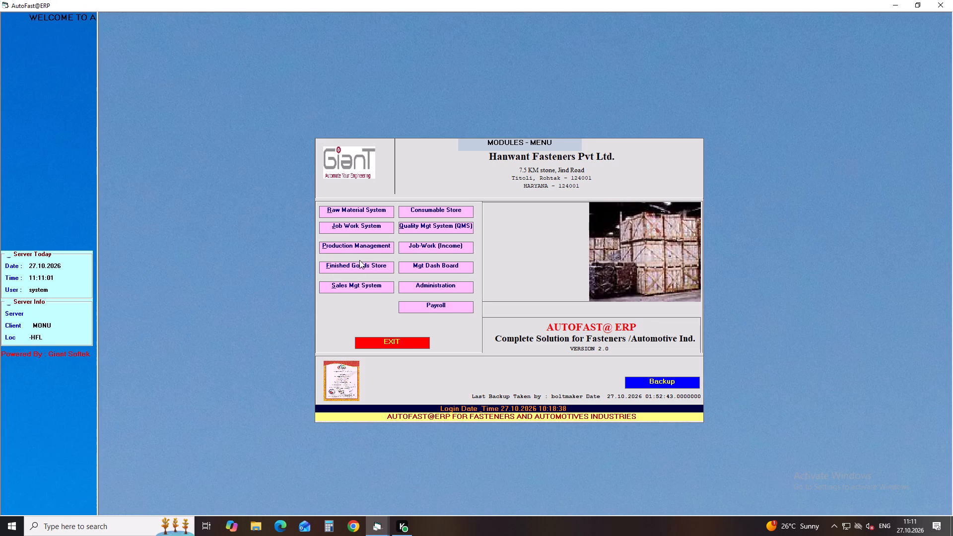
{"action": "left_click", "coordinate": [356, 246]}
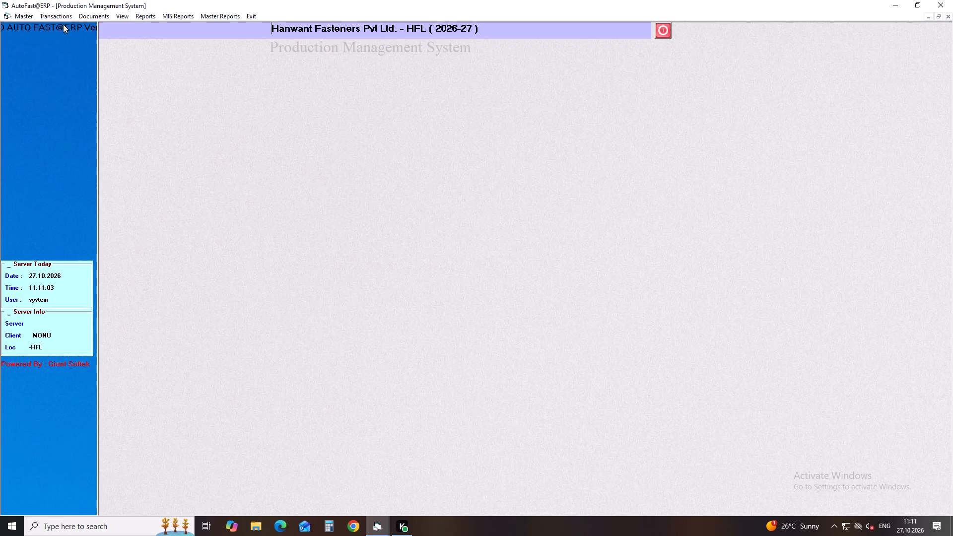
{"action": "left_click", "coordinate": [60, 17]}
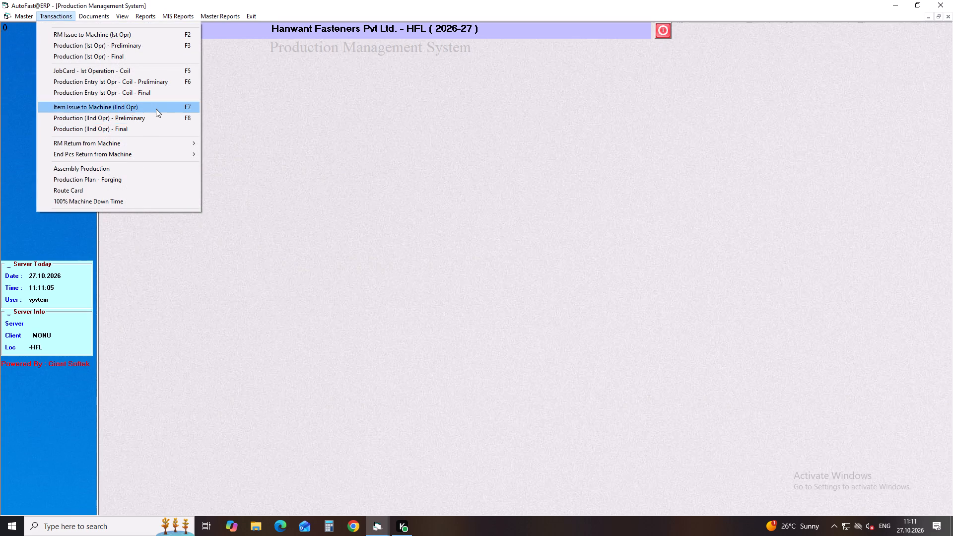
{"action": "left_click", "coordinate": [156, 109]}
{"action": "key", "text": "Return"}
{"action": "key", "text": "Return"}
{"action": "key", "text": "Return"}
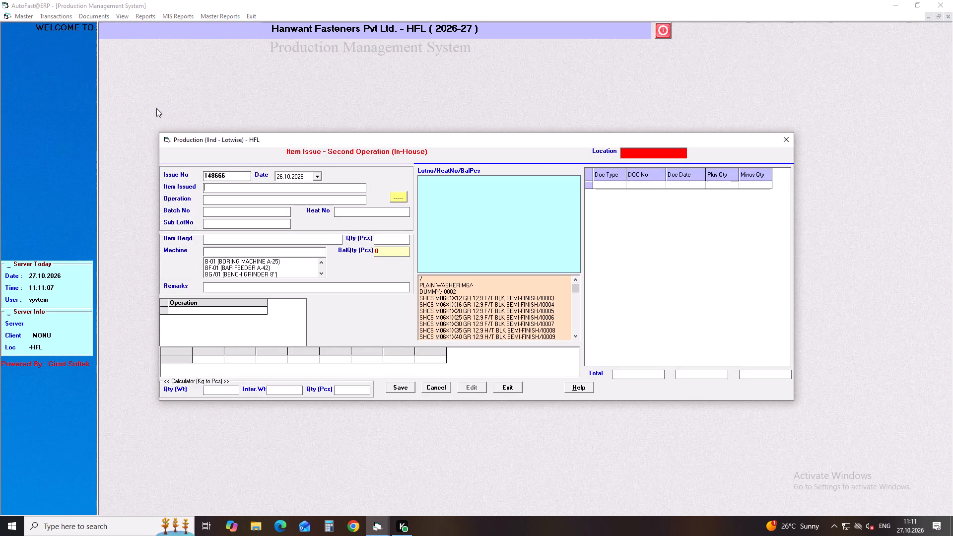
List the lot balances of SPECIAL BOLT FLANGE SH 6X28 for operation HEAT TREATMENT, and leave the form and module without saving.
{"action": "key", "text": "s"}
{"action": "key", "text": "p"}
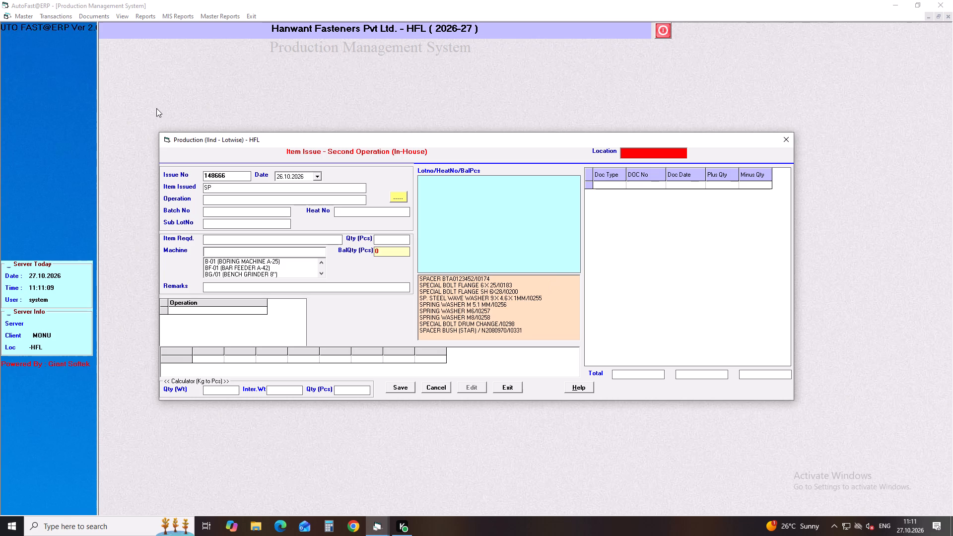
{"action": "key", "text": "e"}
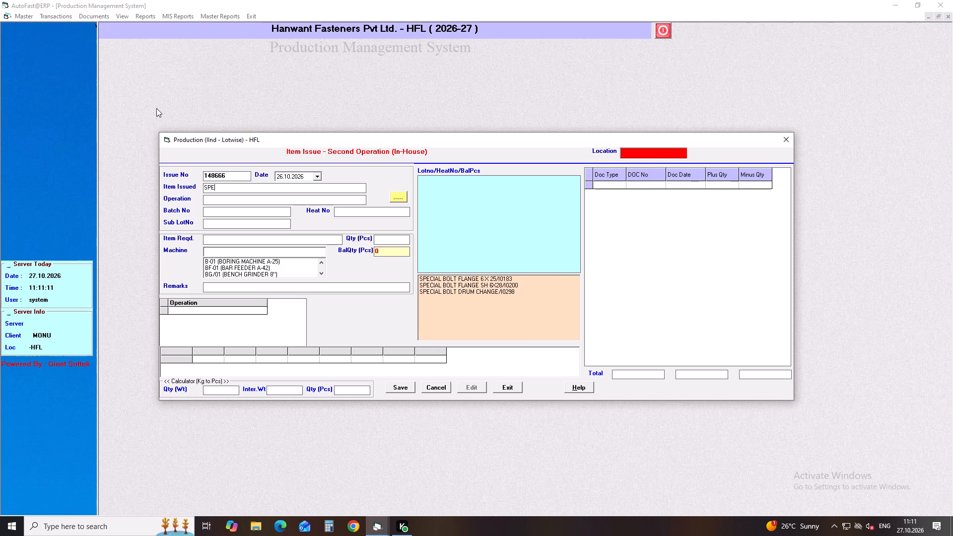
{"action": "key", "text": "Down"}
{"action": "key", "text": "Down"}
{"action": "key", "text": "Down"}
{"action": "key", "text": "Return"}
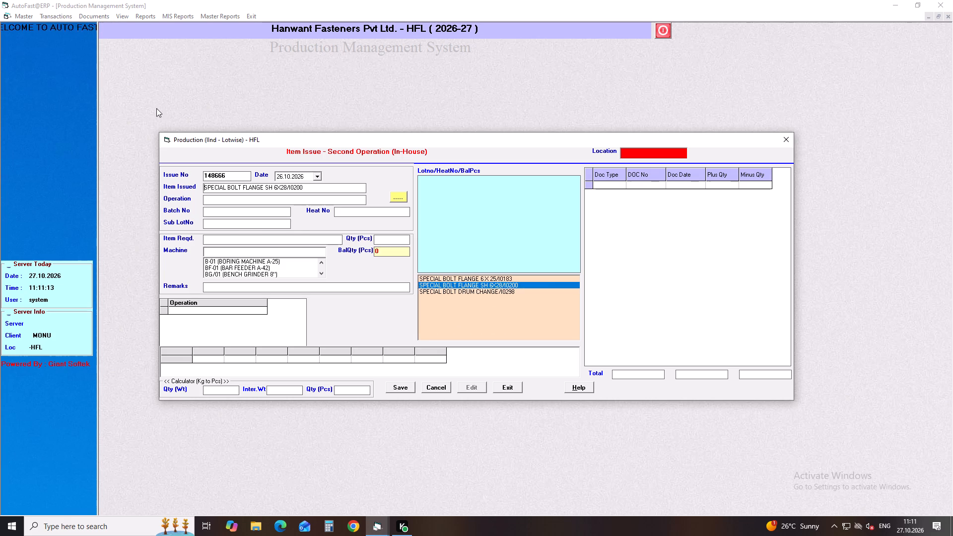
{"action": "key", "text": "Return"}
{"action": "key", "text": "Down"}
{"action": "key", "text": "Down"}
{"action": "key", "text": "Down"}
{"action": "key", "text": "Down"}
{"action": "key", "text": "Down"}
{"action": "key", "text": "Return"}
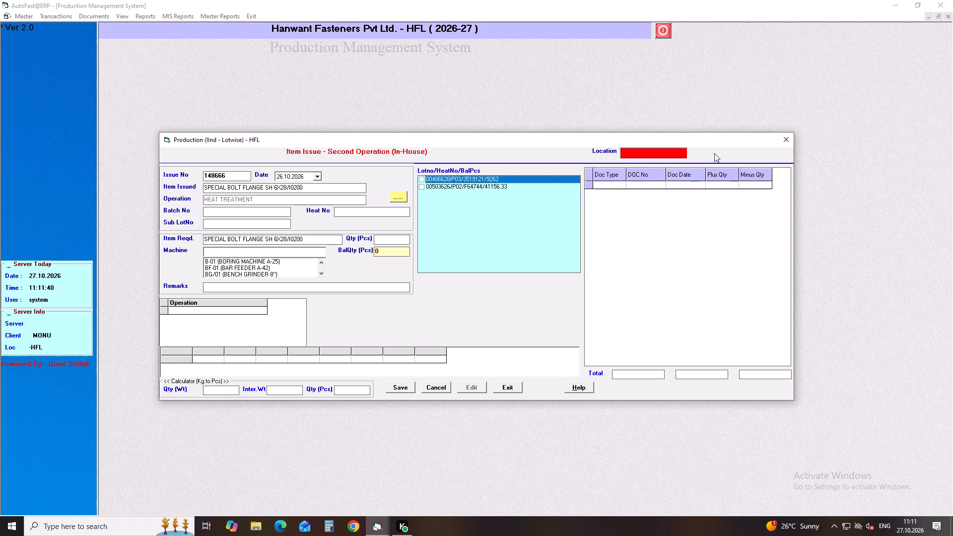
{"action": "left_click", "coordinate": [785, 139]}
{"action": "left_click", "coordinate": [248, 13]}
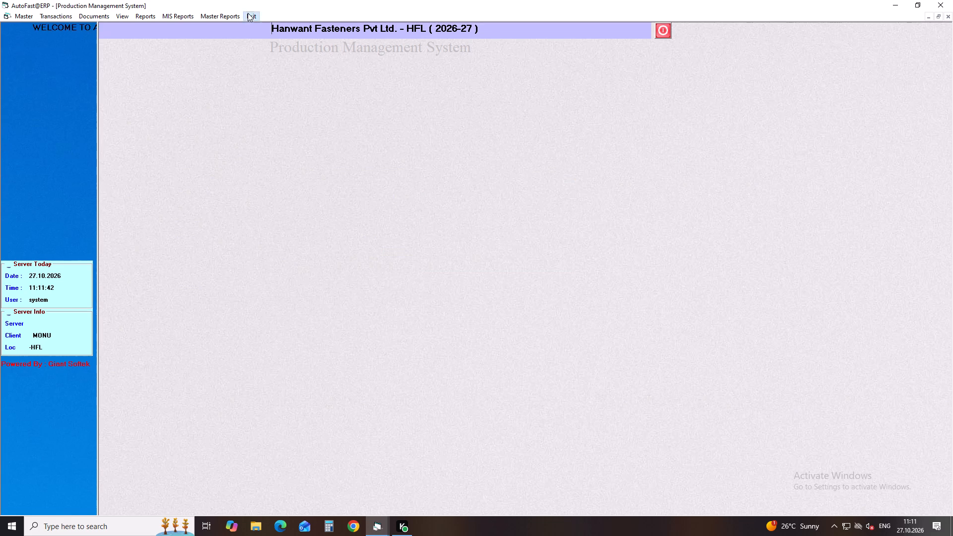
{"action": "left_click", "coordinate": [351, 248]}
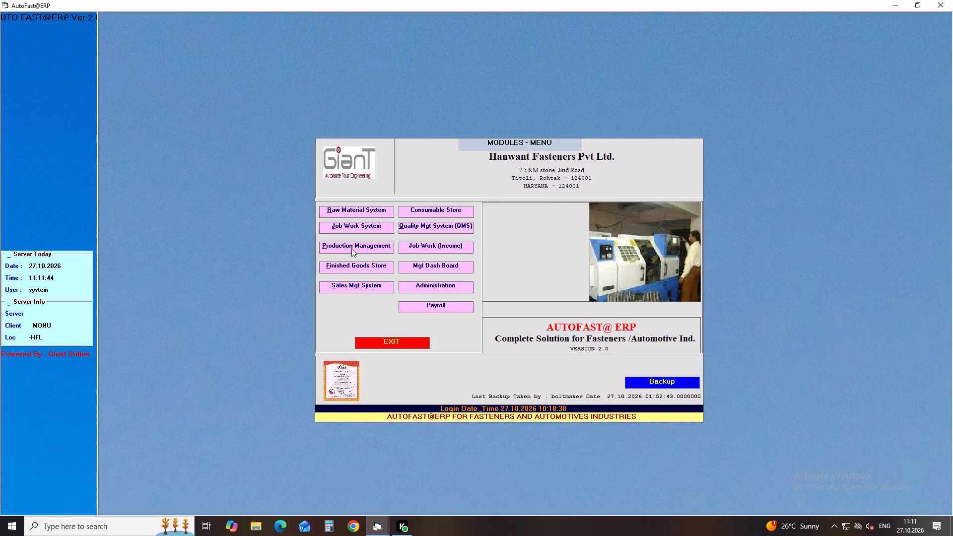
{"action": "left_click", "coordinate": [251, 17]}
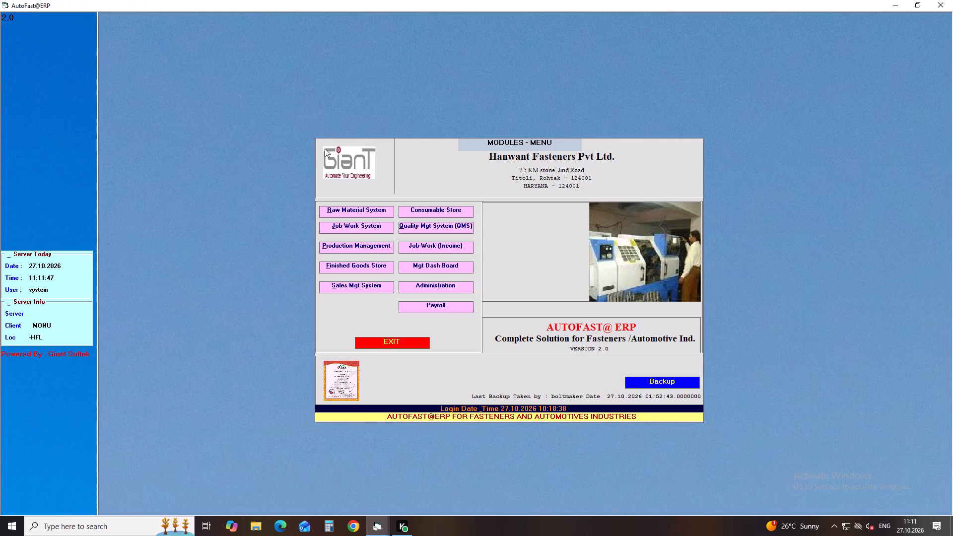
Generate the supplier-wise SF PO Register in the Raw Material module with supplier POOJA AUTO, from 01.10.2026 to 27.10.2026.
{"action": "left_click", "coordinate": [351, 213]}
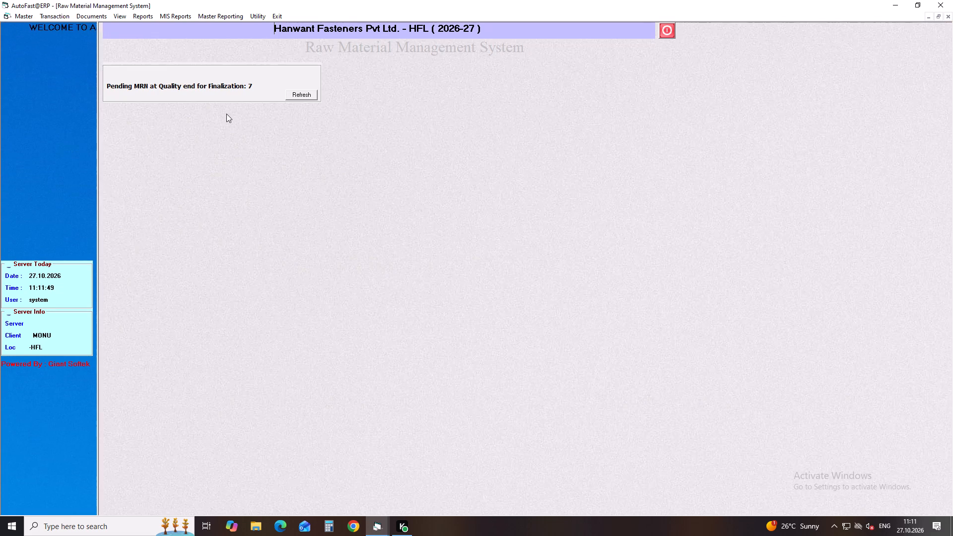
{"action": "left_click", "coordinate": [138, 19]}
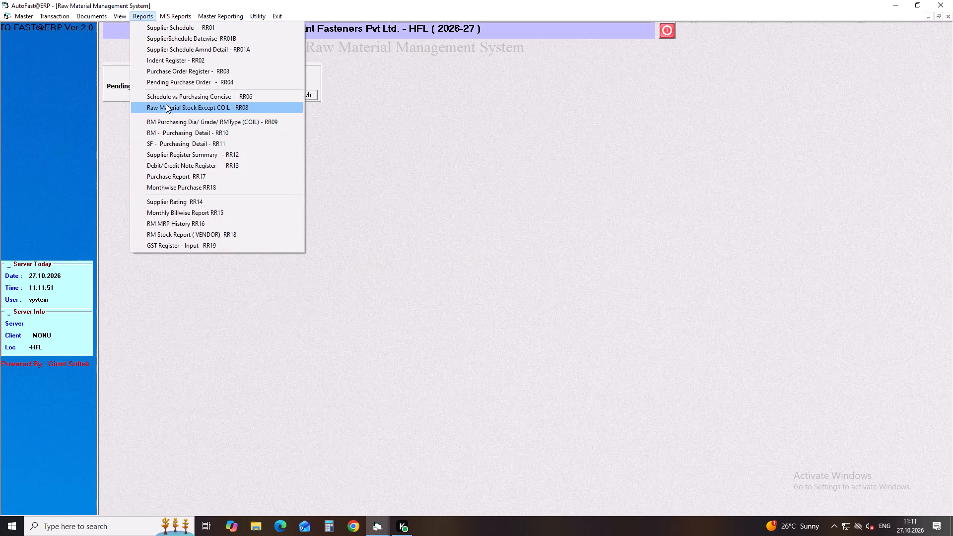
{"action": "left_click", "coordinate": [183, 74]}
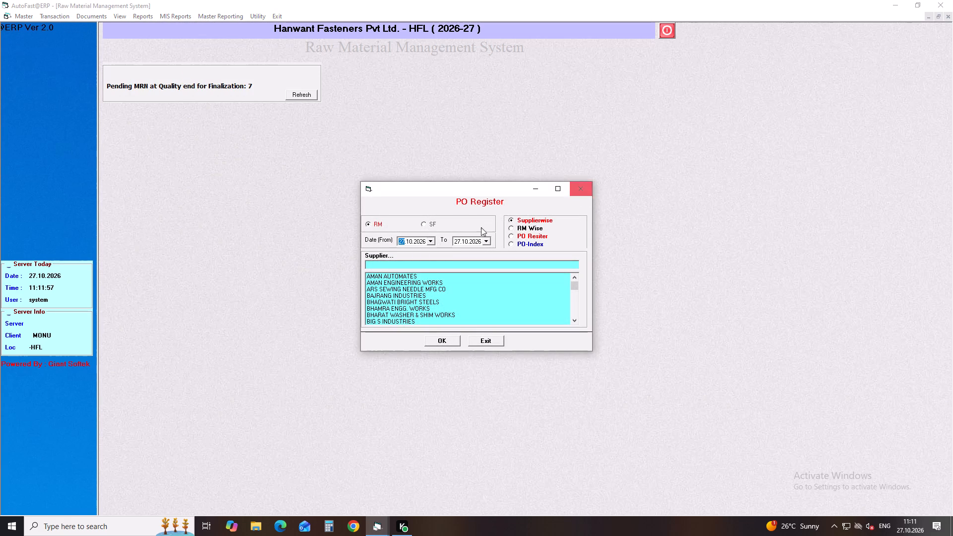
{"action": "left_click", "coordinate": [422, 225]}
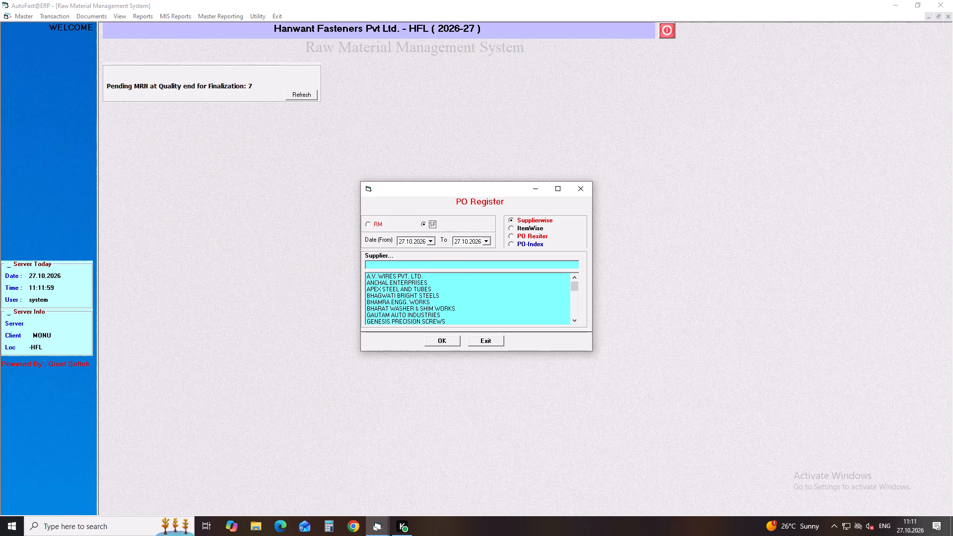
{"action": "left_click", "coordinate": [420, 267]}
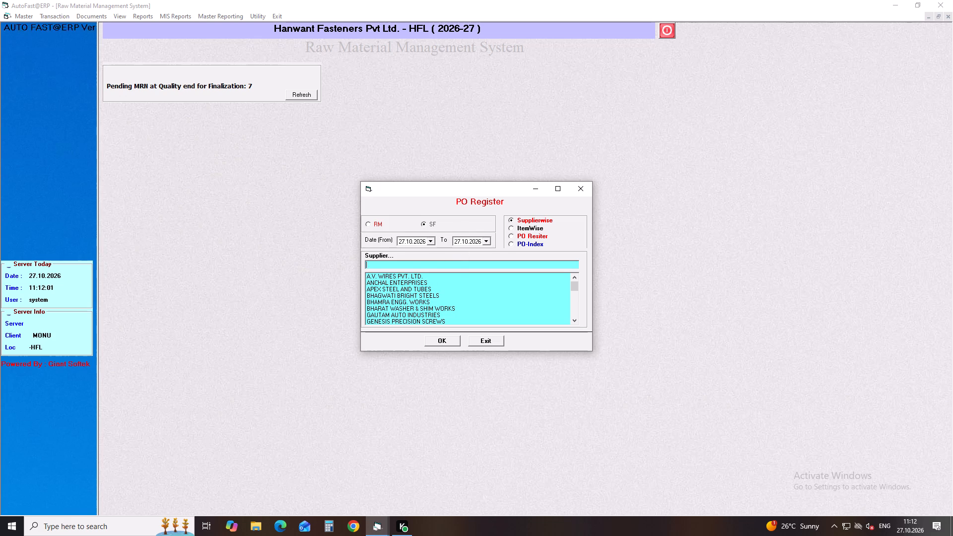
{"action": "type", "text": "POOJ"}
{"action": "left_click", "coordinate": [384, 273]}
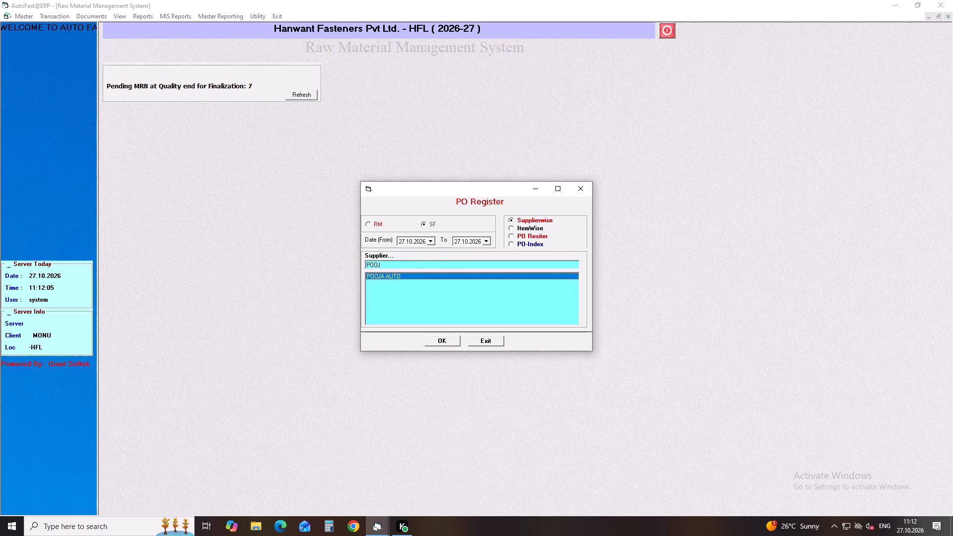
{"action": "left_click", "coordinate": [430, 243]}
{"action": "left_click", "coordinate": [442, 273]}
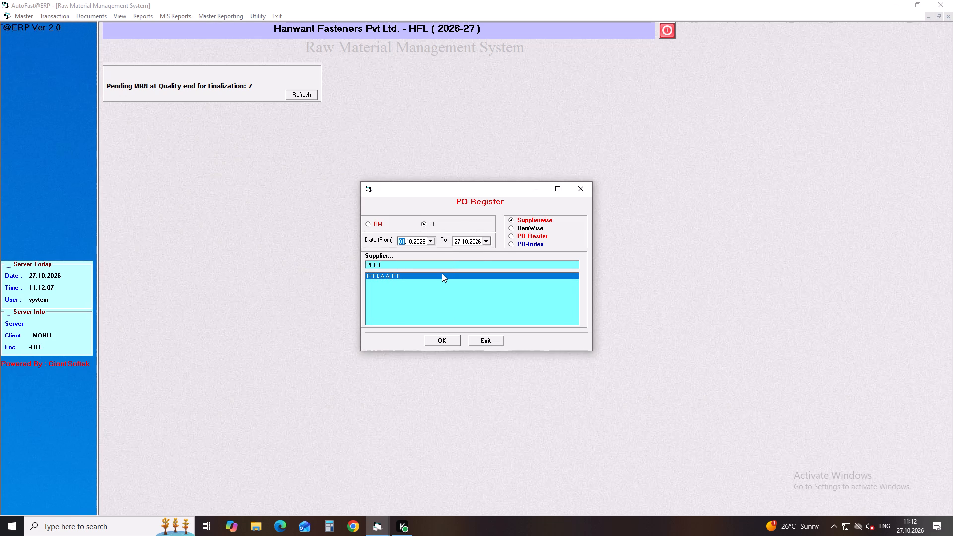
{"action": "key", "text": "Return"}
{"action": "key", "text": "Return"}
{"action": "key", "text": "Return"}
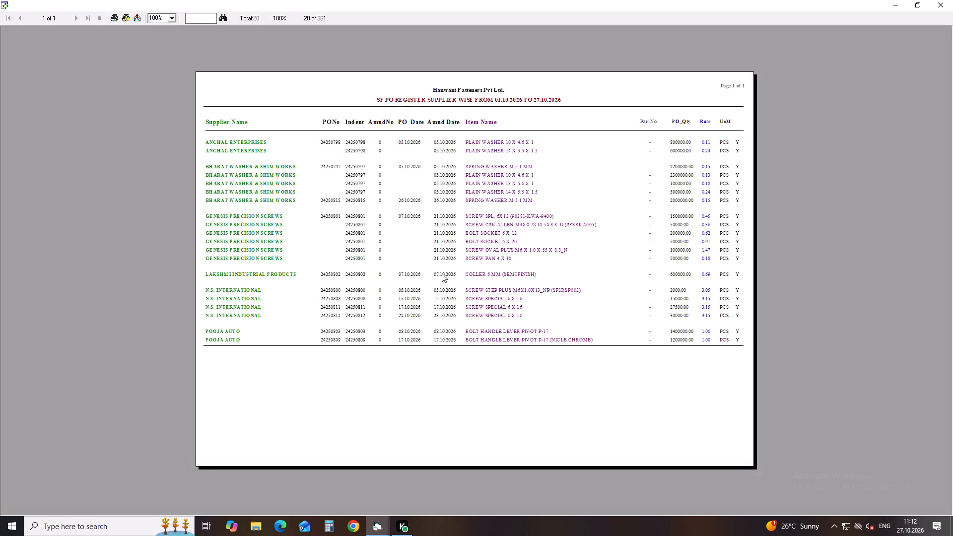
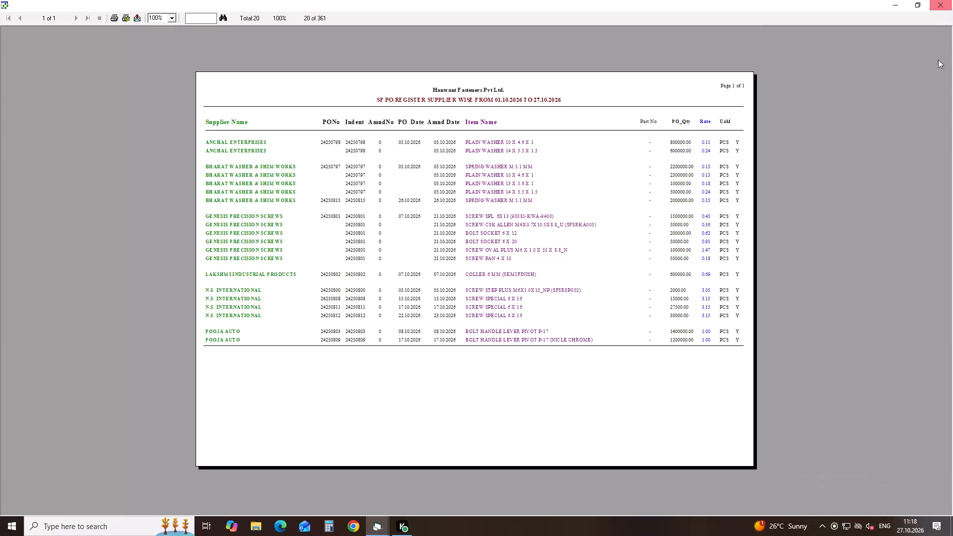
Close the SF PO Register and switch from the Raw Material module to the Production Management module.
{"action": "left_click", "coordinate": [892, 121]}
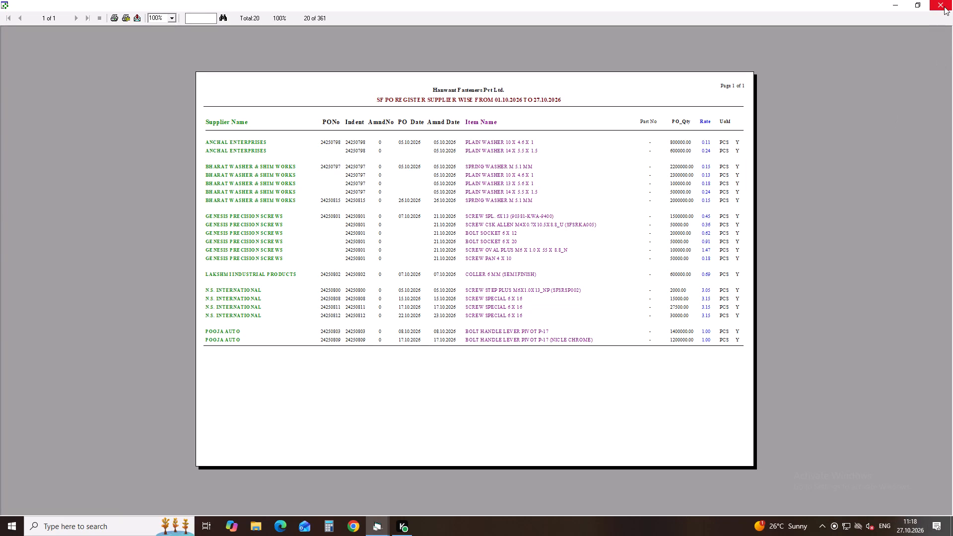
{"action": "left_click", "coordinate": [944, 6]}
{"action": "left_click", "coordinate": [586, 187]}
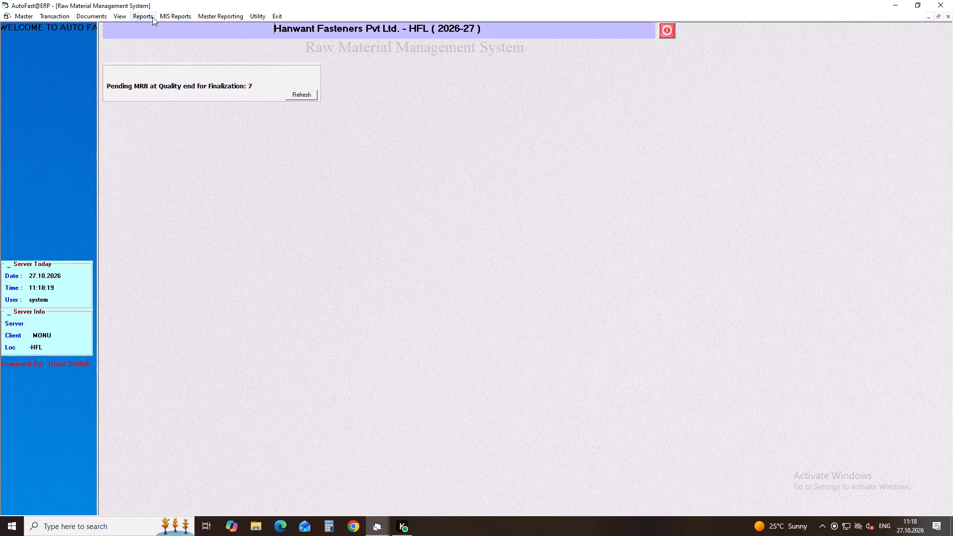
{"action": "left_click", "coordinate": [276, 17]}
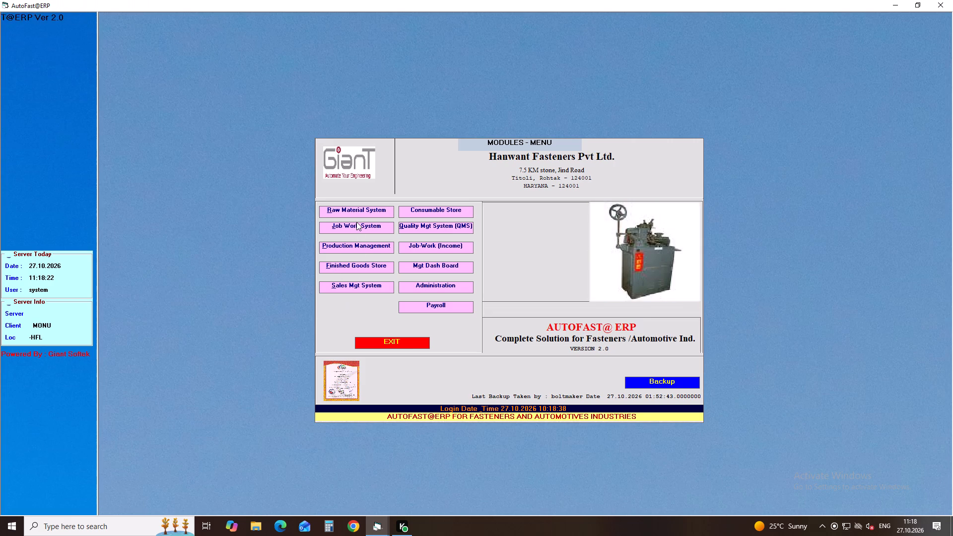
{"action": "left_click", "coordinate": [380, 244]}
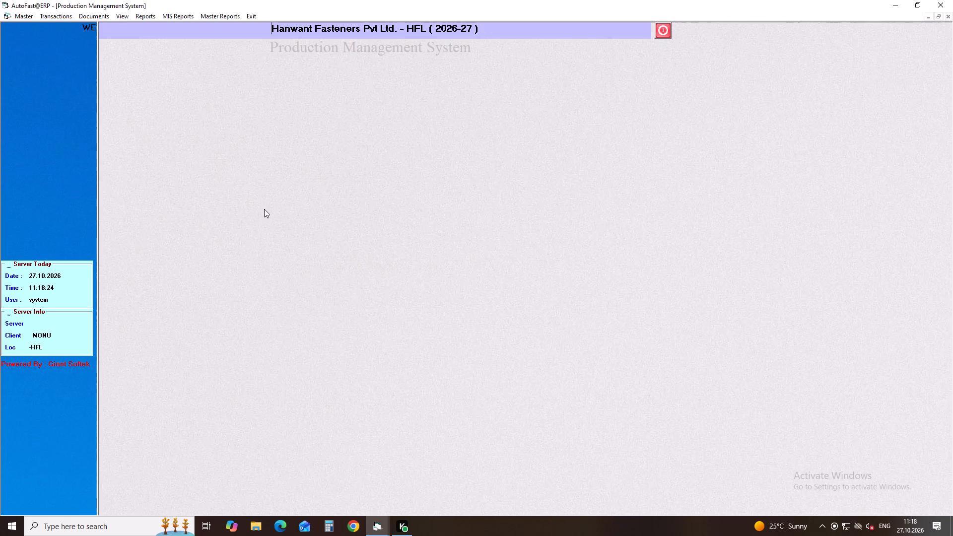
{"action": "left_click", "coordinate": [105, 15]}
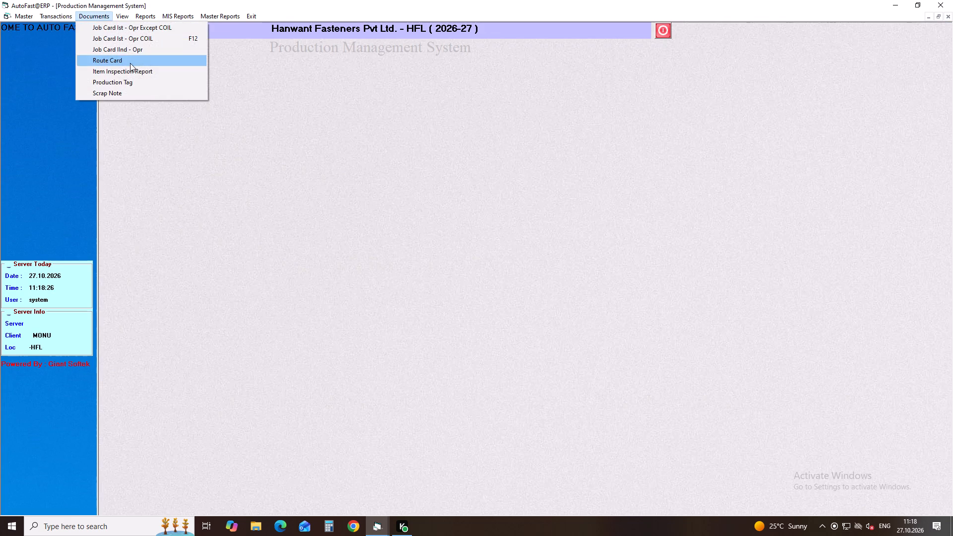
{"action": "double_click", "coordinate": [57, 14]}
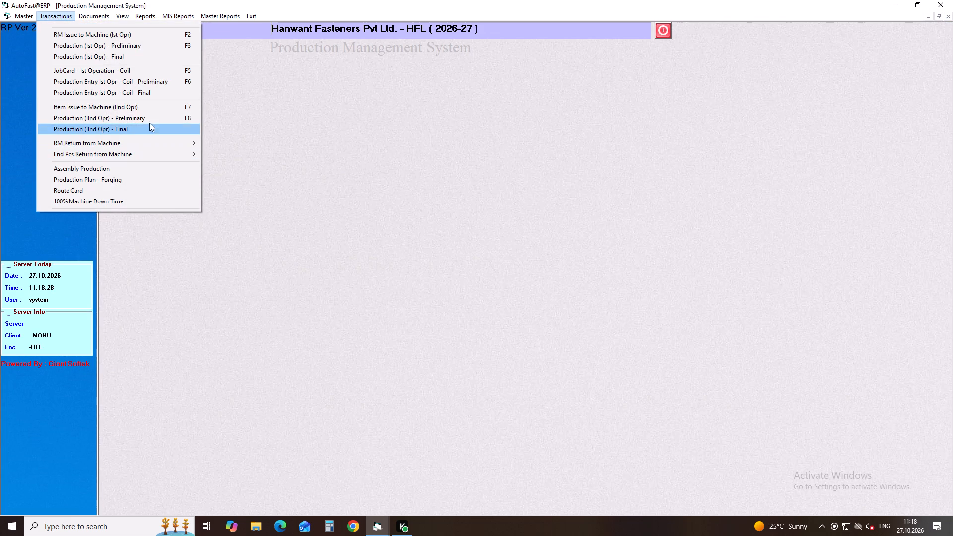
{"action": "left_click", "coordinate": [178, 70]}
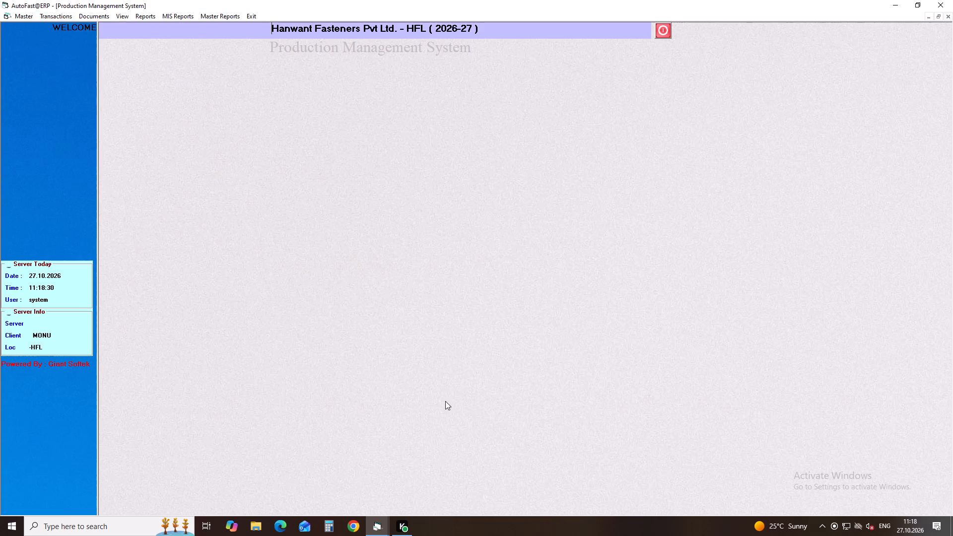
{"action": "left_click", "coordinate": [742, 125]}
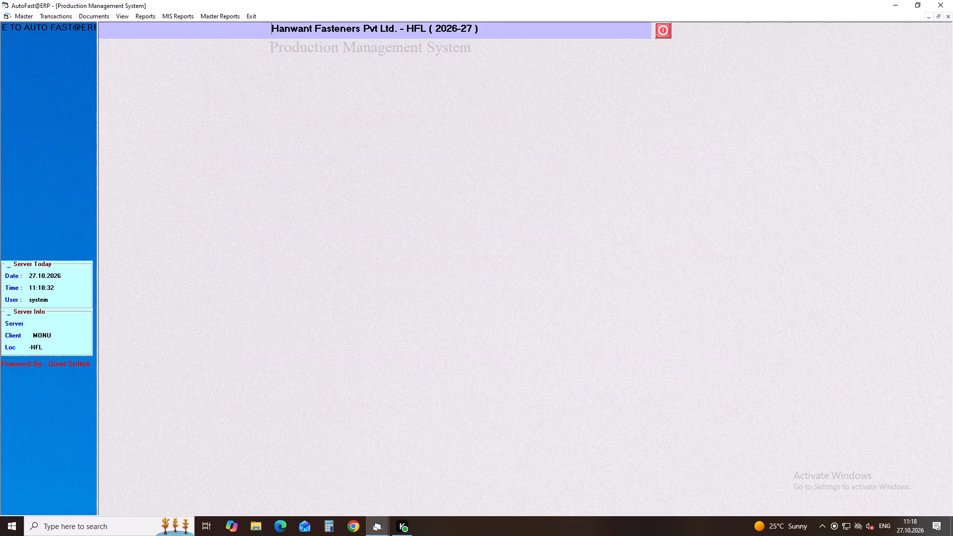
{"action": "left_click", "coordinate": [155, 16]}
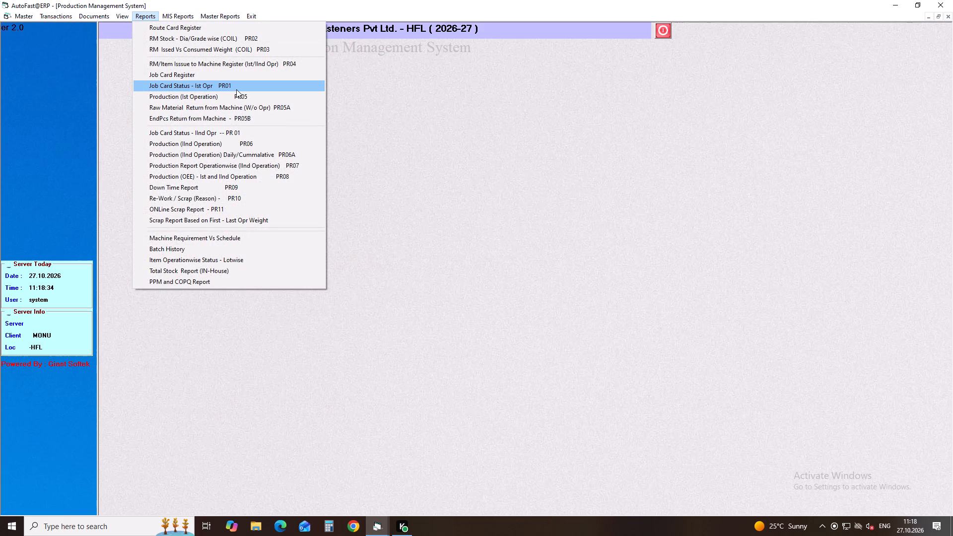
{"action": "left_click", "coordinate": [237, 93]}
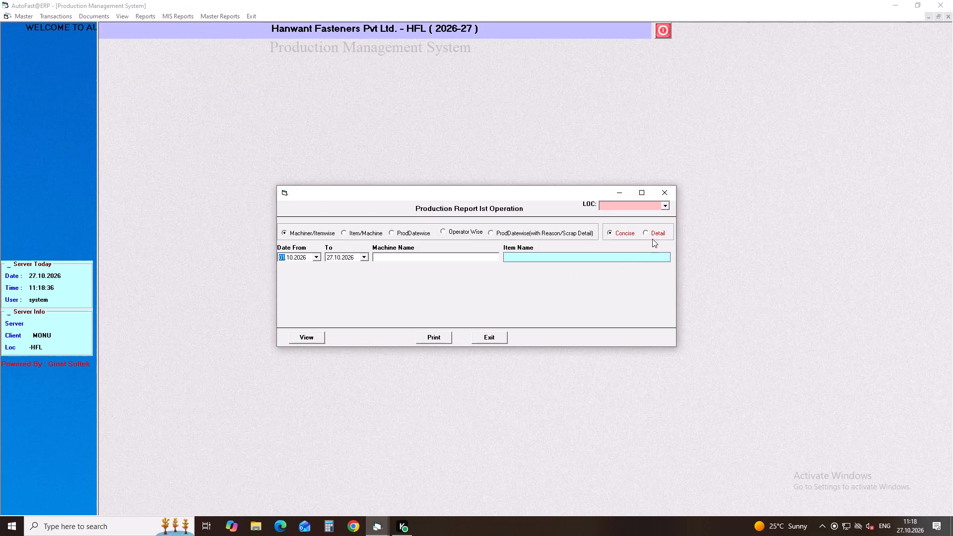
{"action": "left_click", "coordinate": [644, 233]}
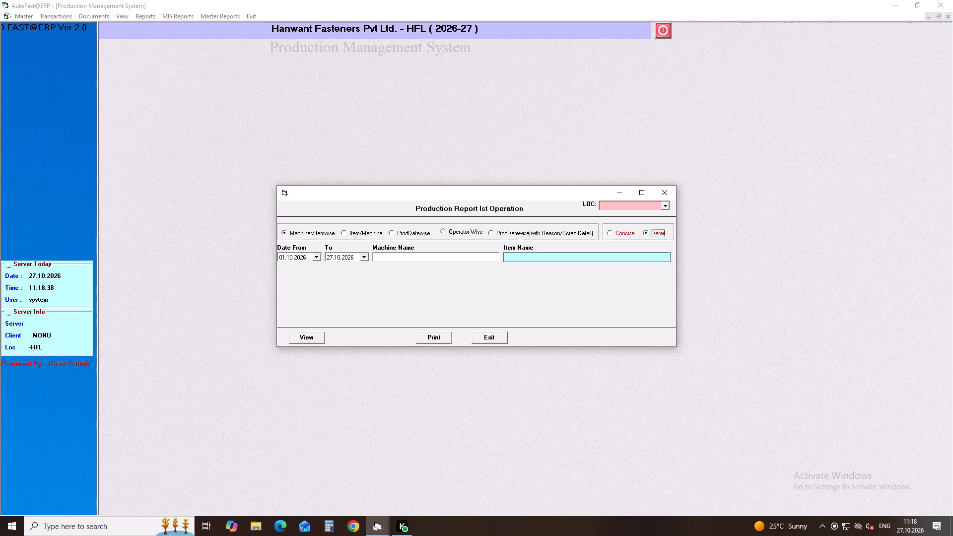
{"action": "type", "text": "SCREW"}
{"action": "key", "text": "space"}
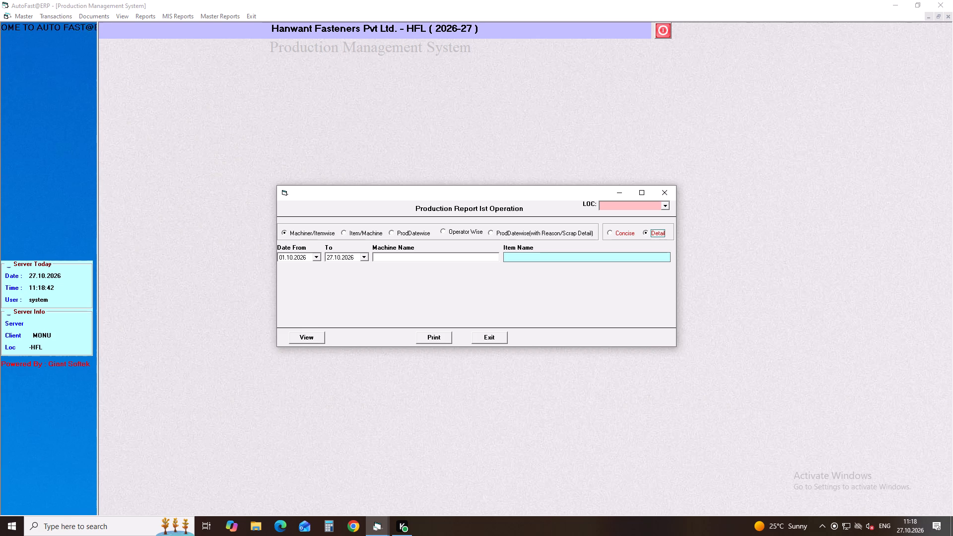
{"action": "left_click", "coordinate": [516, 255]}
{"action": "type", "text": "SCREW TA"}
{"action": "key", "text": "Down"}
{"action": "key", "text": "Down"}
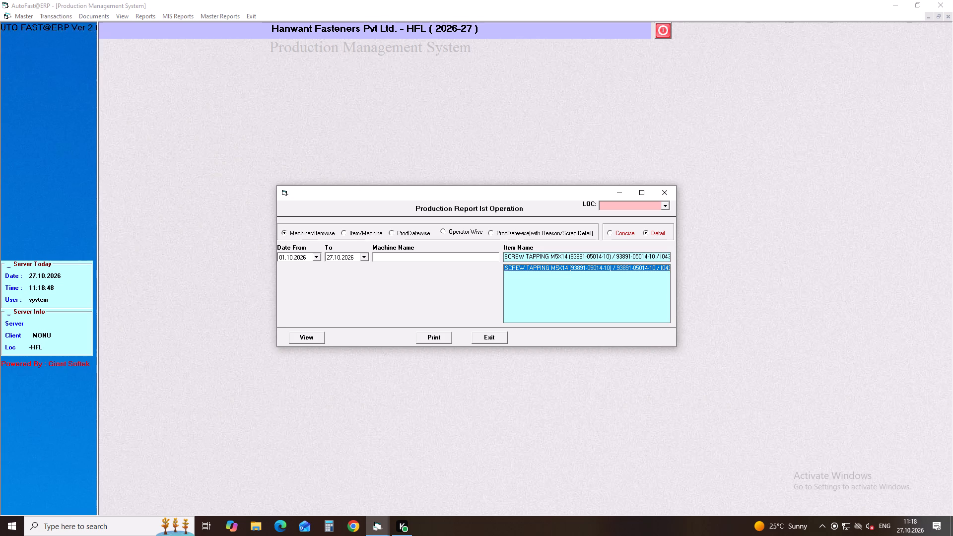
{"action": "key", "text": "Return"}
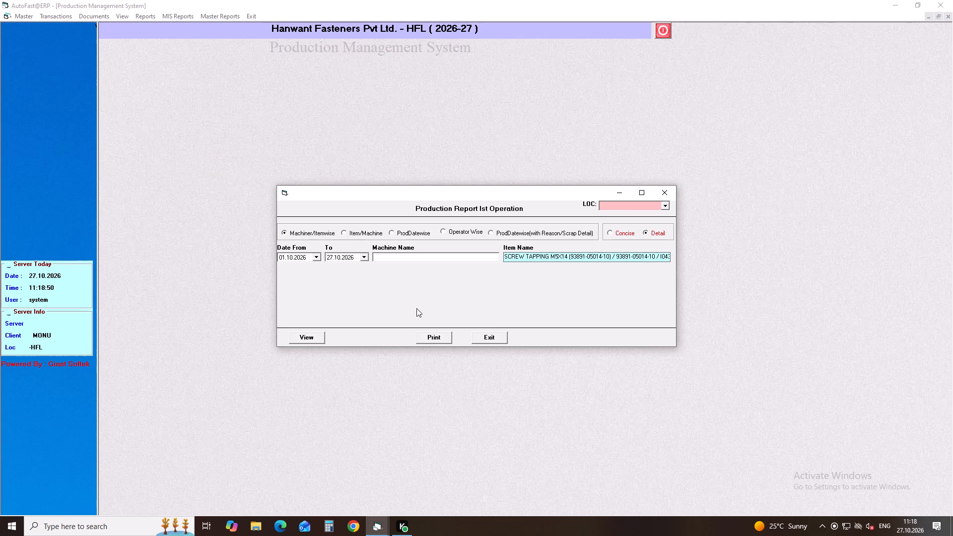
{"action": "left_click", "coordinate": [433, 339]}
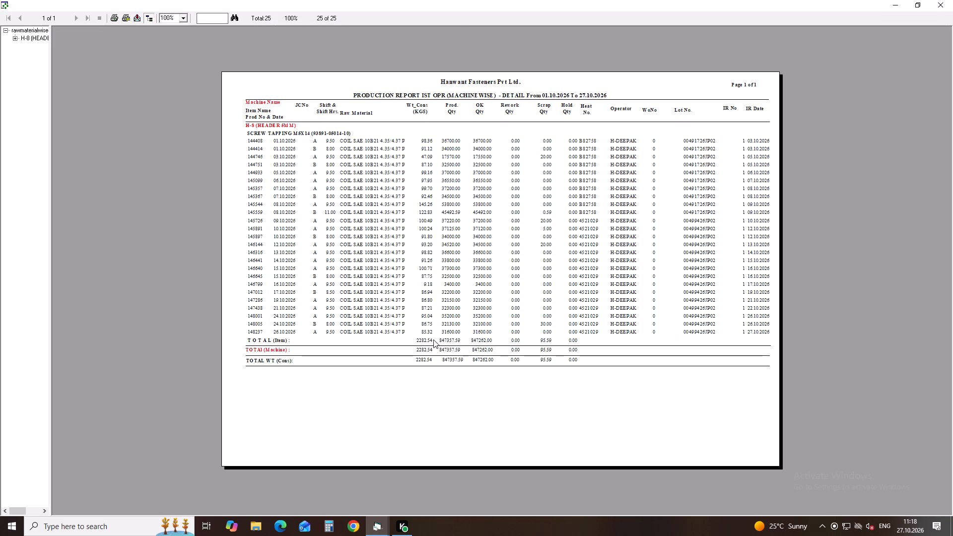
{"action": "left_click", "coordinate": [185, 15]}
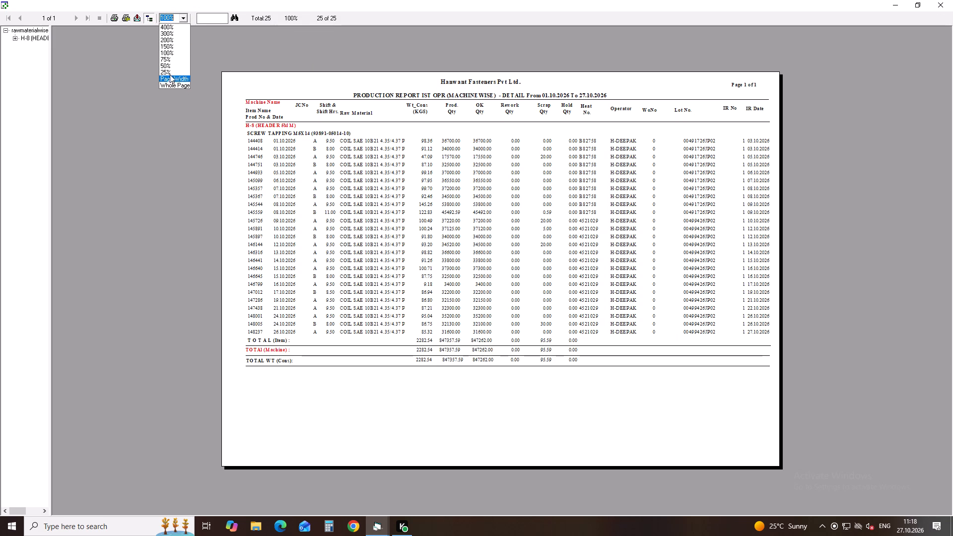
{"action": "left_click", "coordinate": [166, 48]}
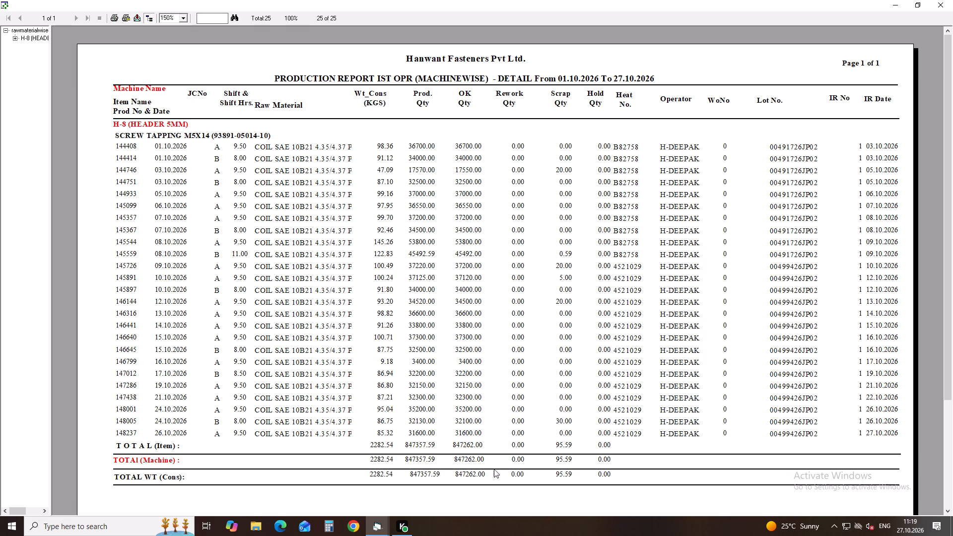
Minimise the ERP windows, switch to File Explorer and search the Downloads folder for INDE.
{"action": "left_click", "coordinate": [890, 5]}
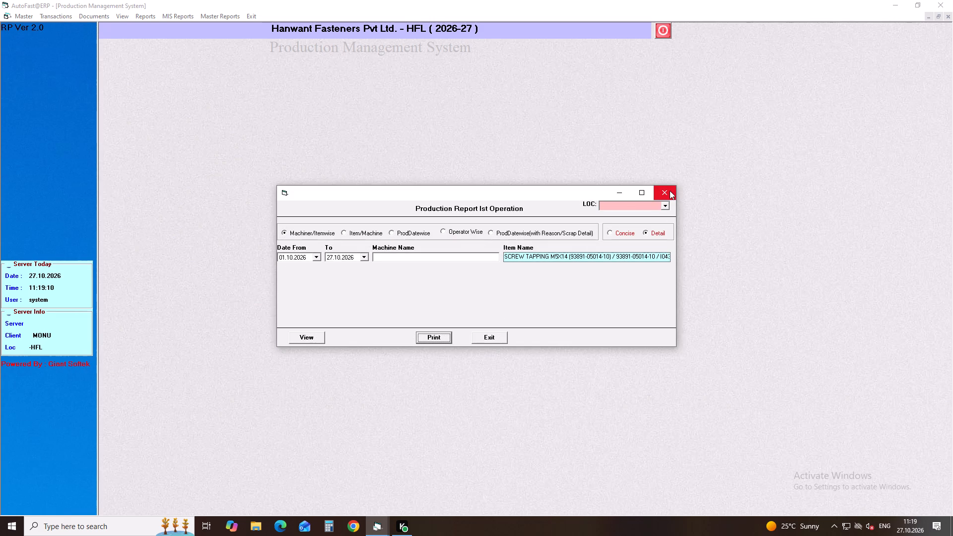
{"action": "left_click", "coordinate": [892, 0]}
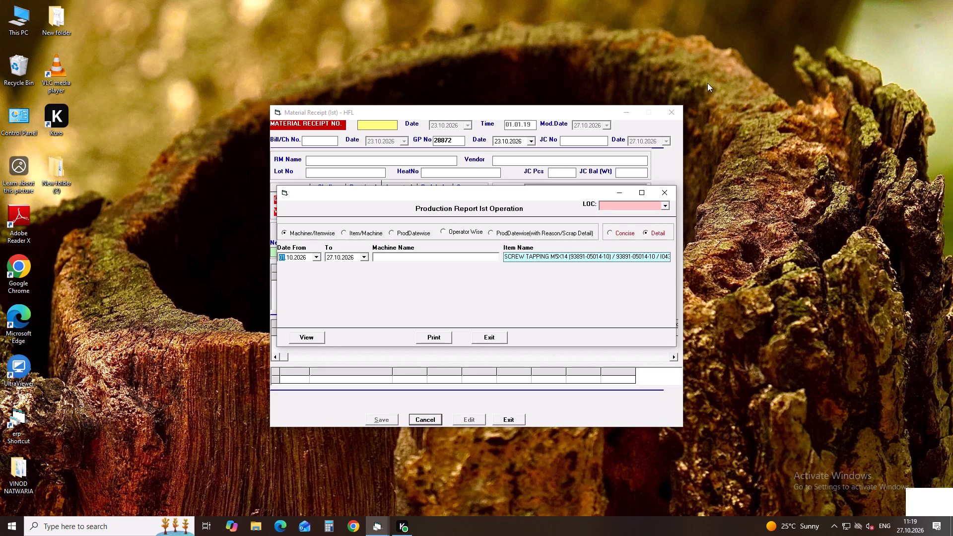
{"action": "left_click", "coordinate": [93, 266]}
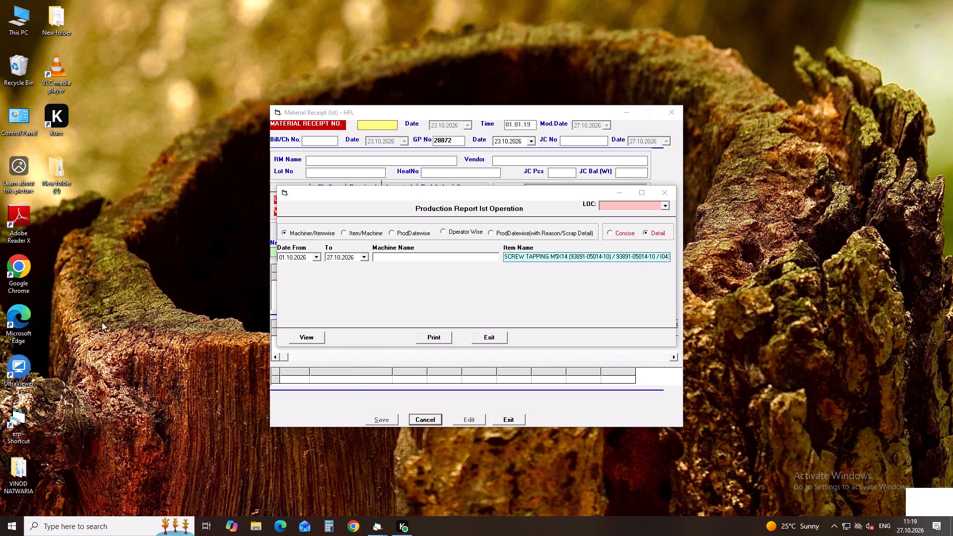
{"action": "double_click", "coordinate": [25, 22]}
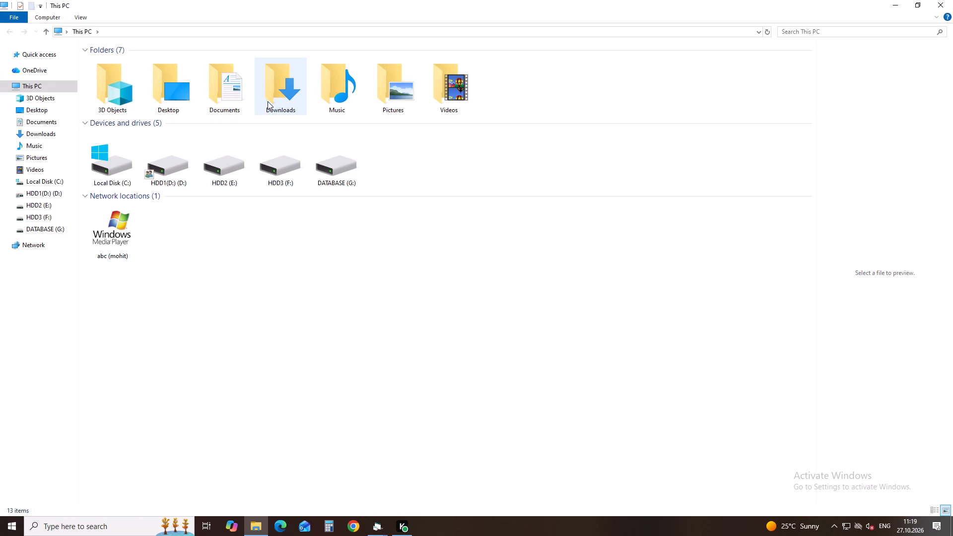
{"action": "double_click", "coordinate": [242, 101]}
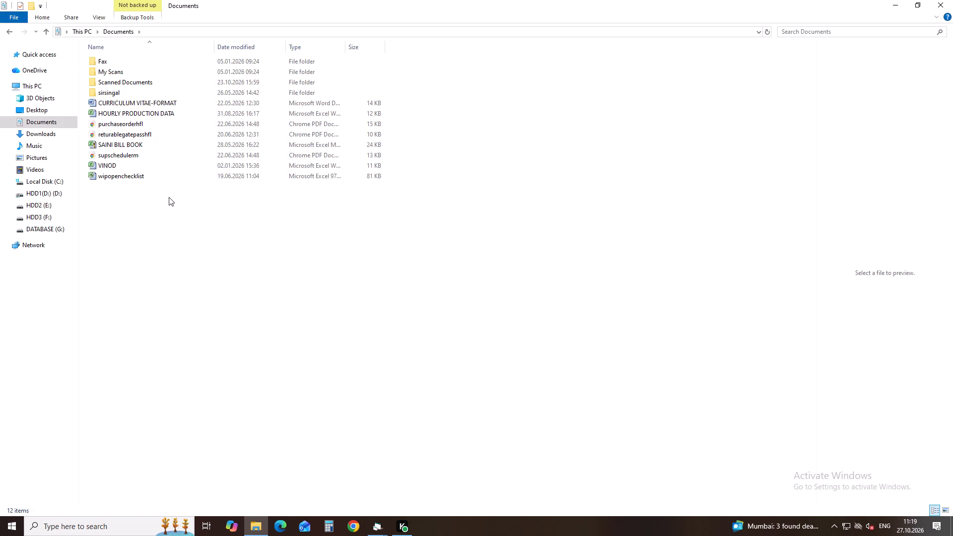
{"action": "left_click", "coordinate": [7, 31]}
{"action": "double_click", "coordinate": [291, 90]}
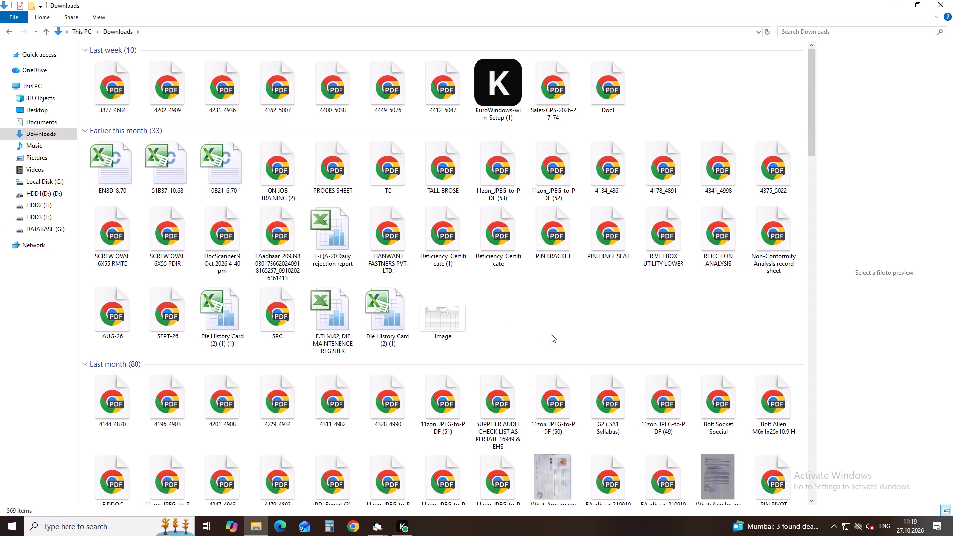
{"action": "key", "text": "shift+f"}
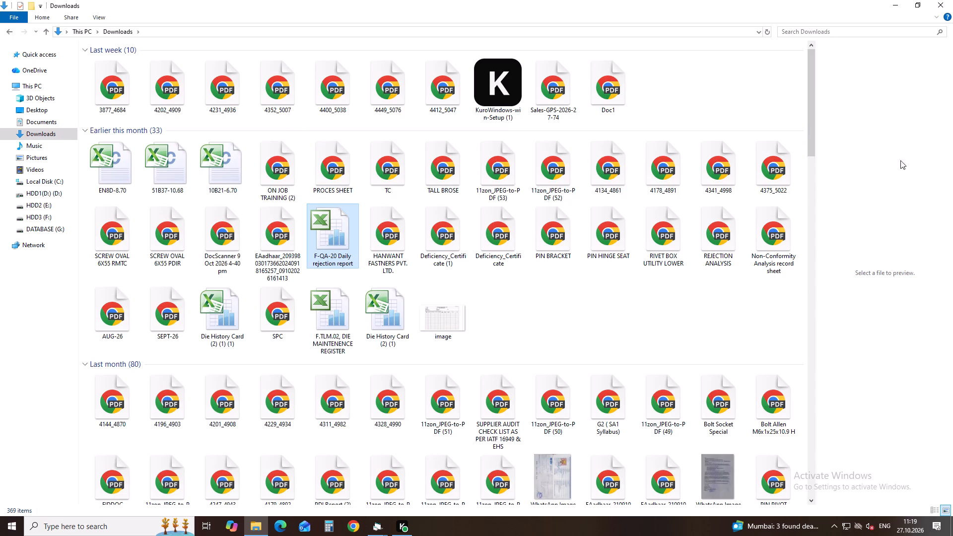
{"action": "left_click", "coordinate": [815, 28]}
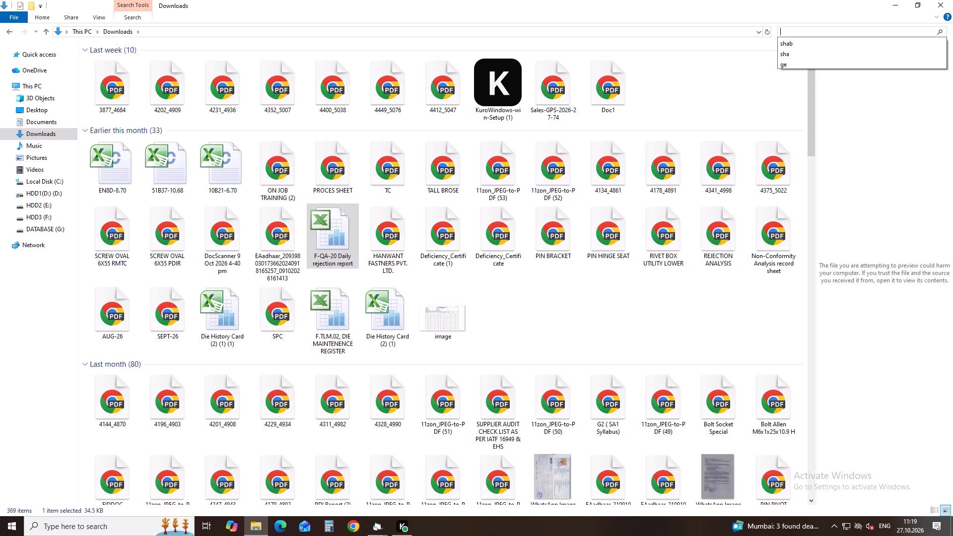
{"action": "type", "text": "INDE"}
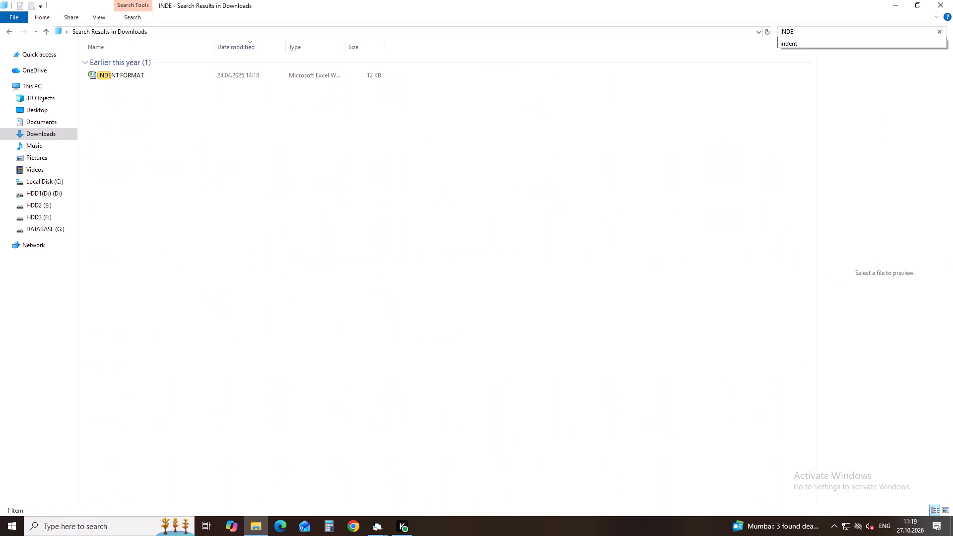
Open the INDENT FORMAT workbook from the search results in Excel and print 15 copies of the blank indent sheet.
{"action": "left_click", "coordinate": [123, 75]}
{"action": "double_click", "coordinate": [123, 75]}
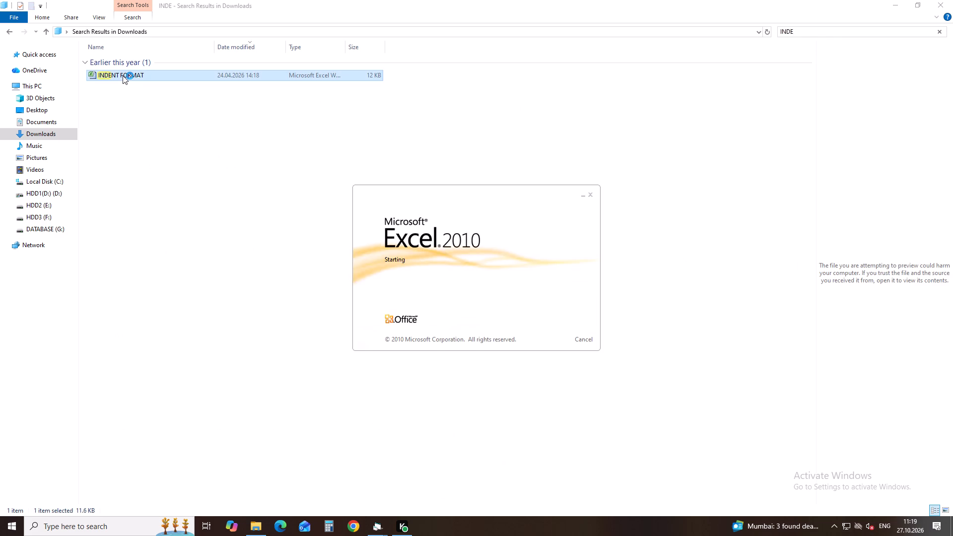
{"action": "key", "text": "ctrl+p"}
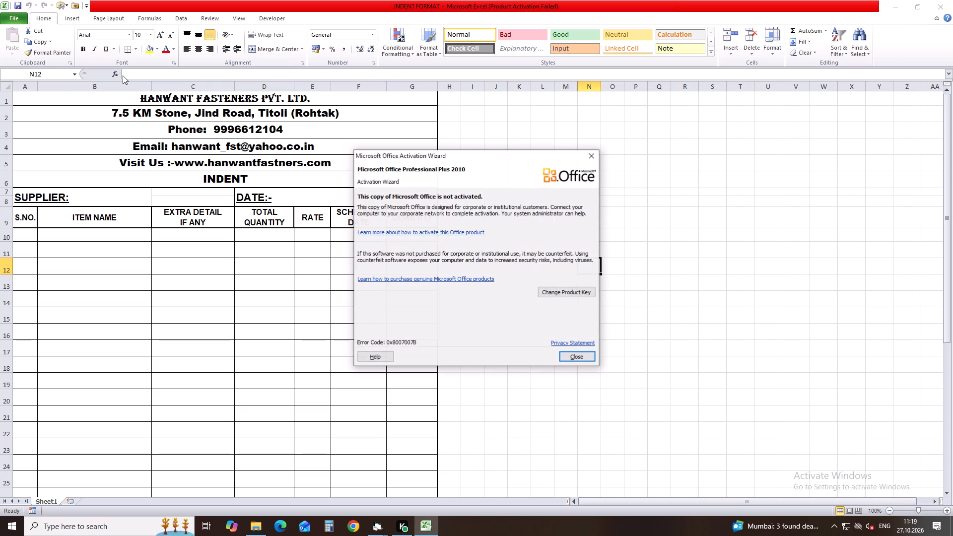
{"action": "left_click", "coordinate": [563, 354]}
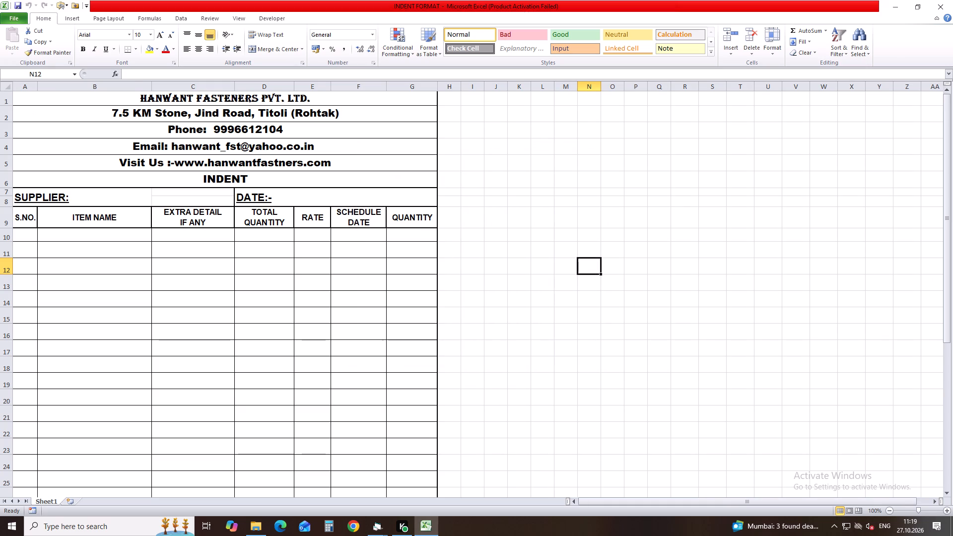
{"action": "key", "text": "ctrl+p"}
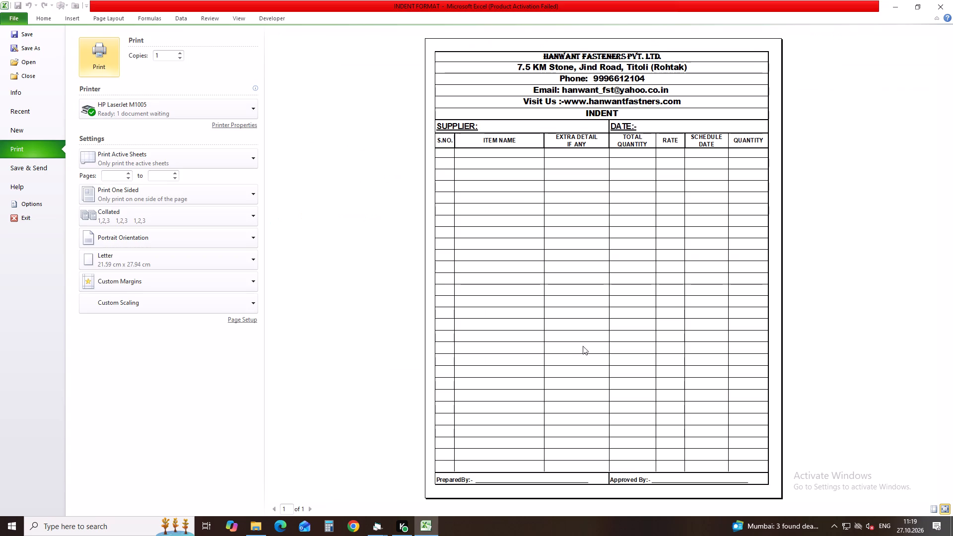
{"action": "triple_click", "coordinate": [182, 54]}
{"action": "left_click", "coordinate": [182, 54]}
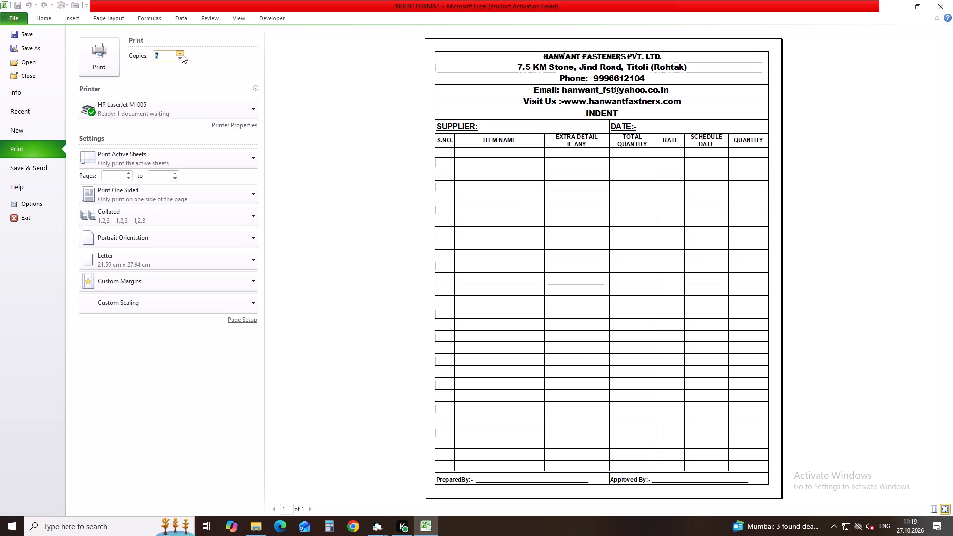
{"action": "triple_click", "coordinate": [182, 54]}
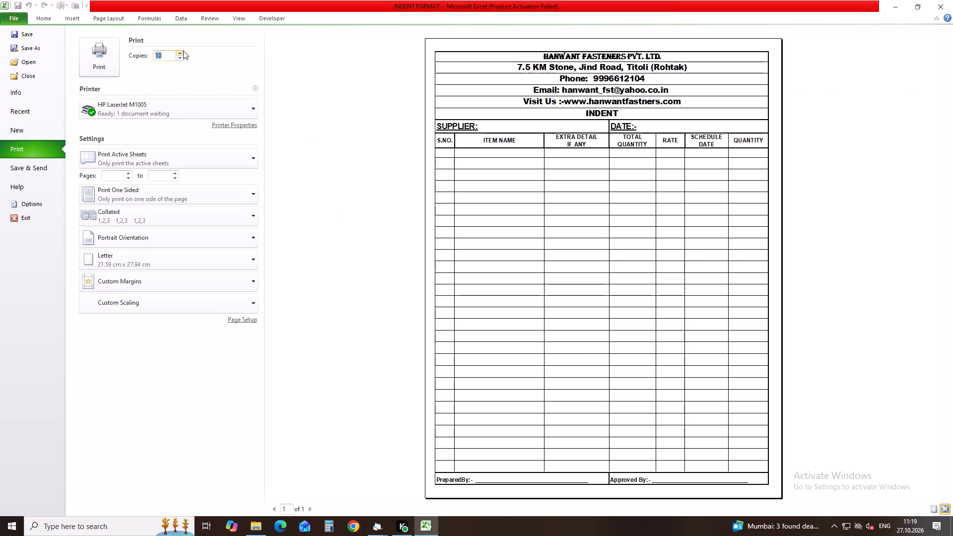
{"action": "triple_click", "coordinate": [182, 52]}
{"action": "left_click", "coordinate": [182, 52]}
{"action": "left_click", "coordinate": [182, 52]}
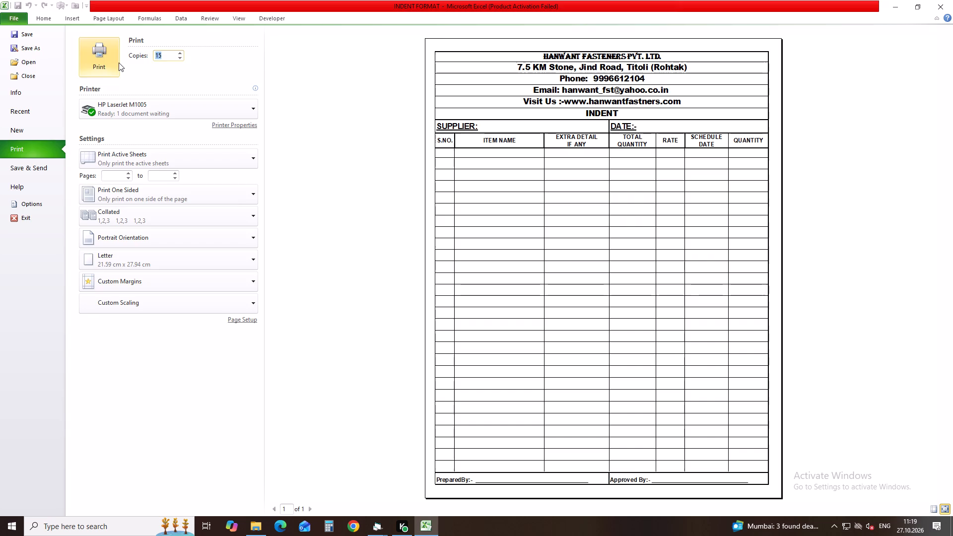
{"action": "left_click", "coordinate": [117, 63]}
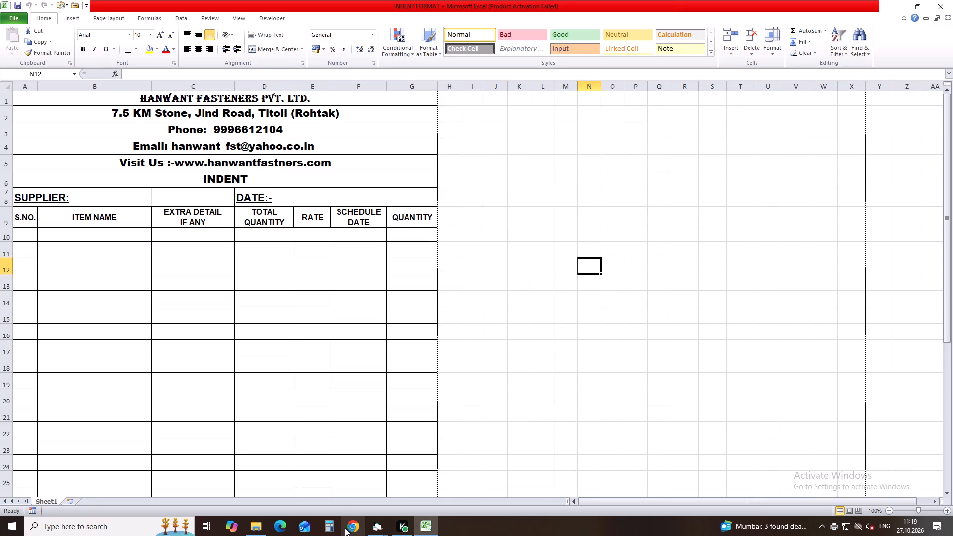
Switch to Google Chrome and load the bookmarked WhatsApp Web page.
{"action": "left_click", "coordinate": [345, 528]}
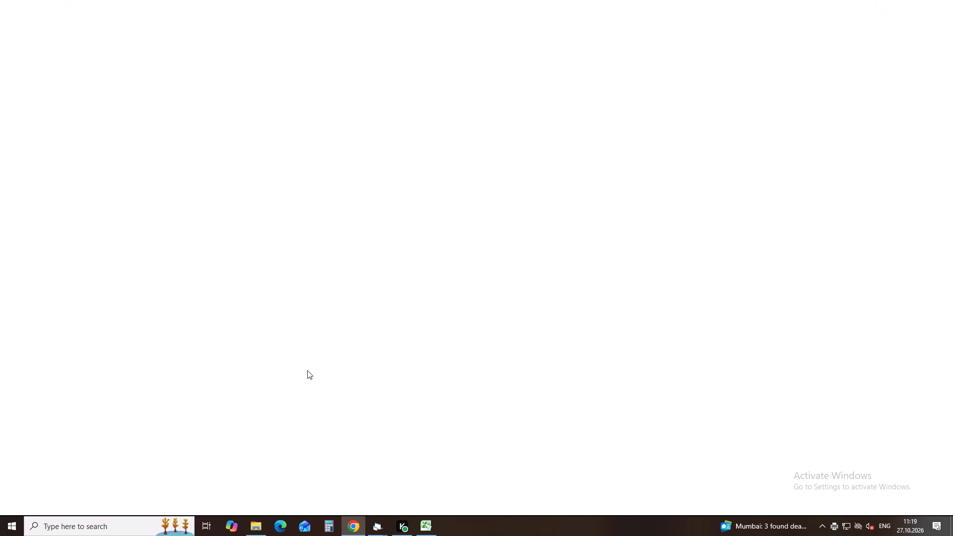
{"action": "left_click", "coordinate": [135, 46]}
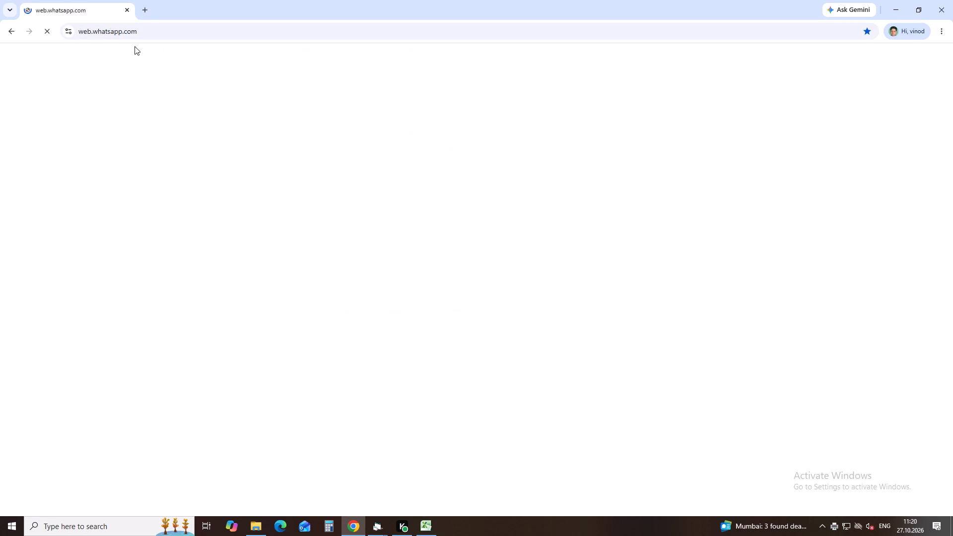